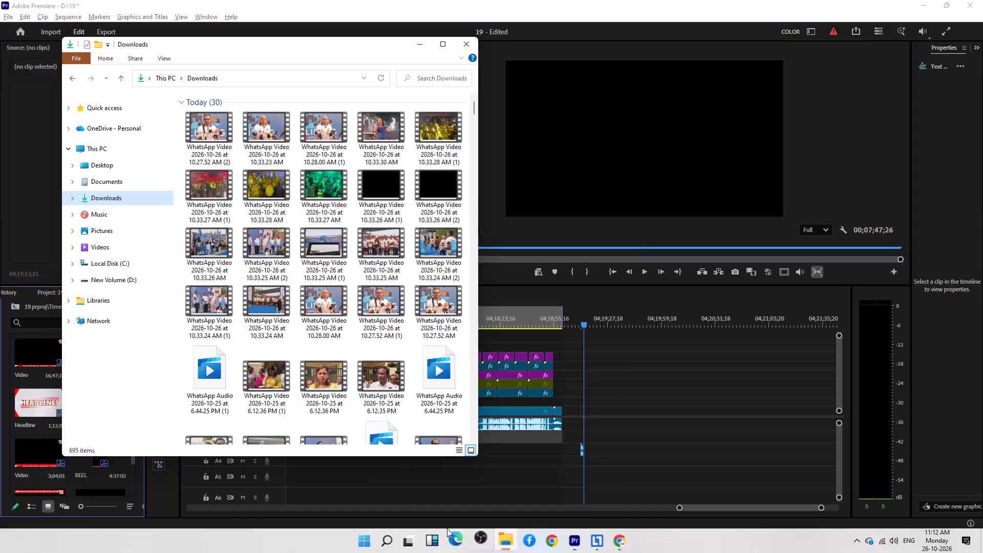
Place WhatsApp Audio 2026-10-26 at 10.26.15 AM from the Downloads folder on track A1 at the playhead.
click(110, 192)
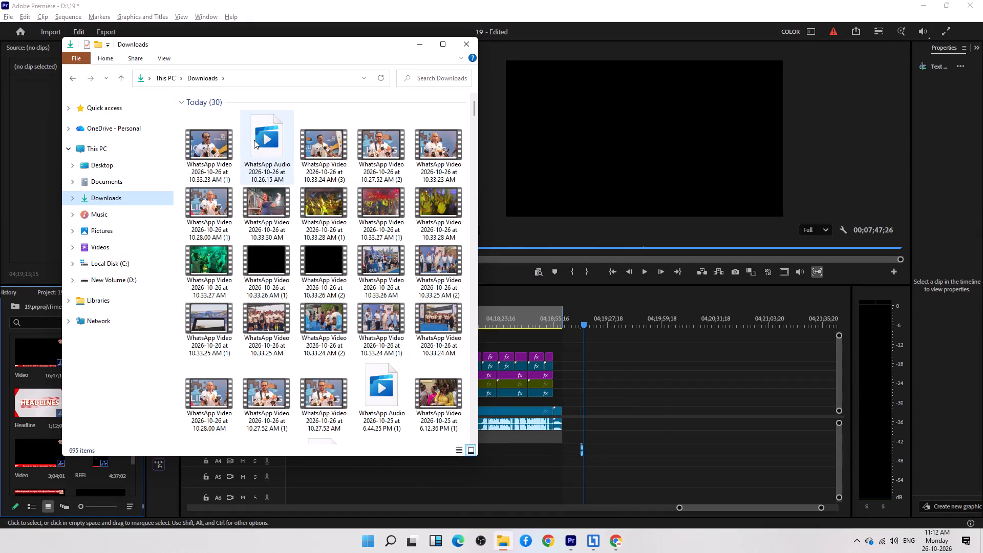
drag(254, 140, 586, 427)
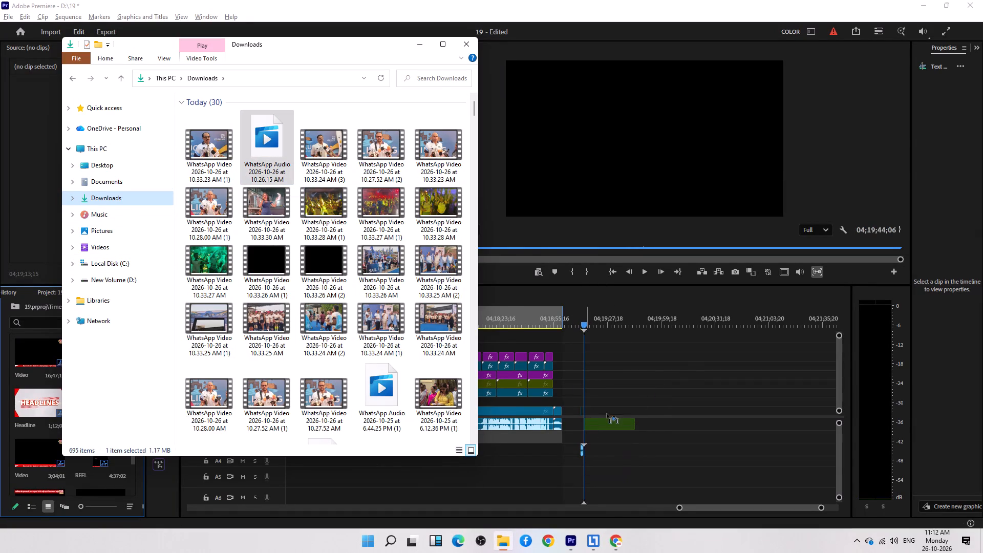
click(690, 363)
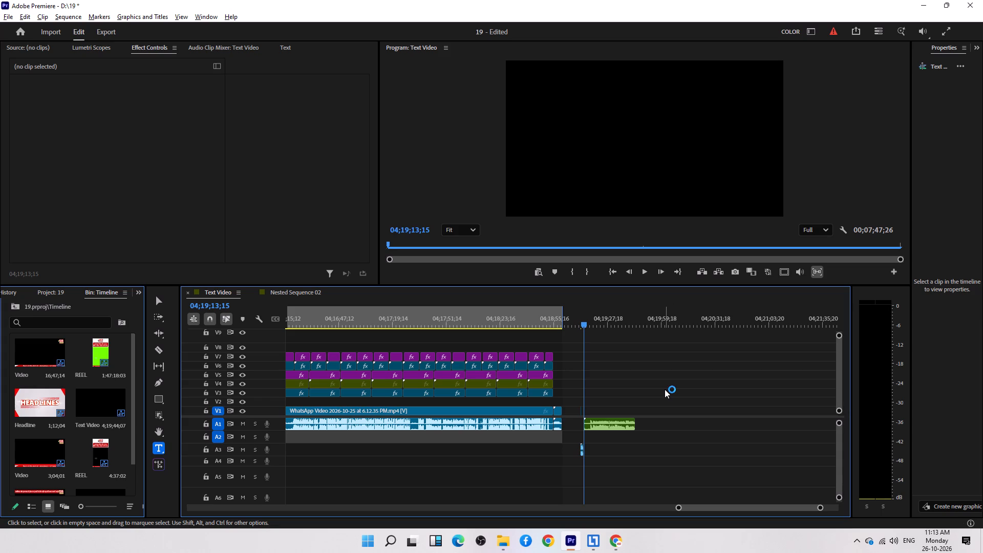
Shift the new audio clip earlier on the timeline, trim about one second off its start, and place it on track A2.
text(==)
drag(643, 421, 625, 418)
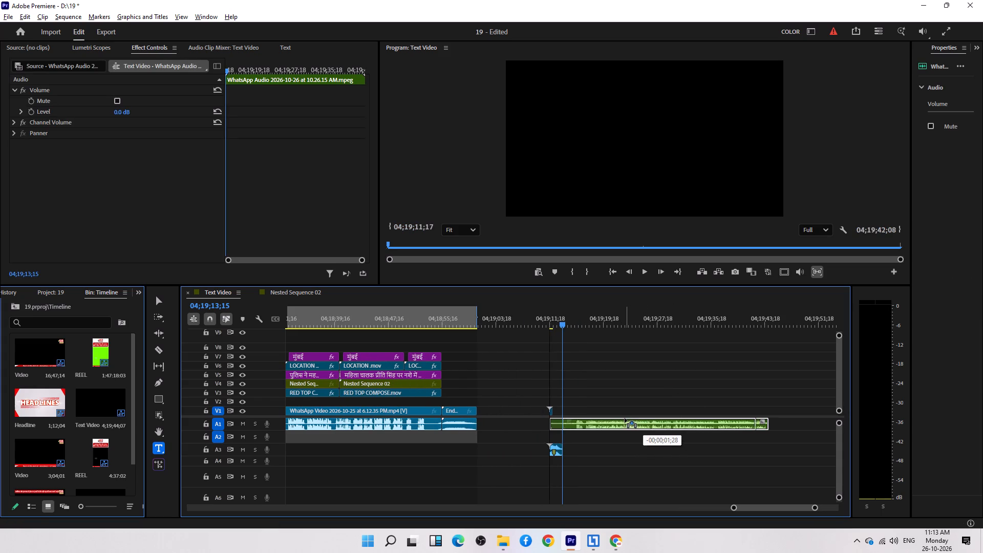
drag(625, 418, 623, 418)
drag(541, 430, 550, 430)
drag(607, 422, 606, 434)
Add Downloads videos 10.33.24 AM (1) and 10.33.25 AM (1) to V1, the first at the voice-over's start and the second overlapping its tail.
click(508, 538)
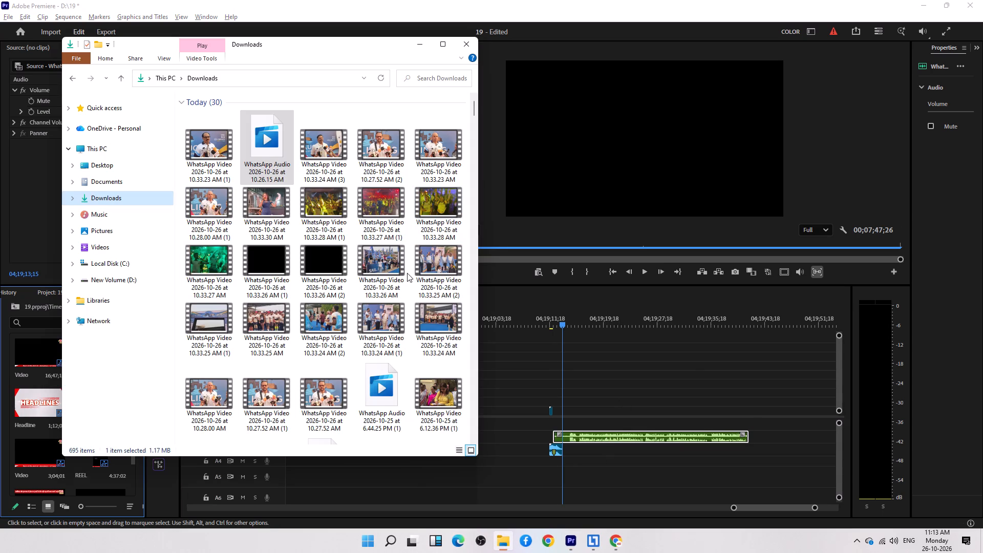
drag(381, 317, 582, 352)
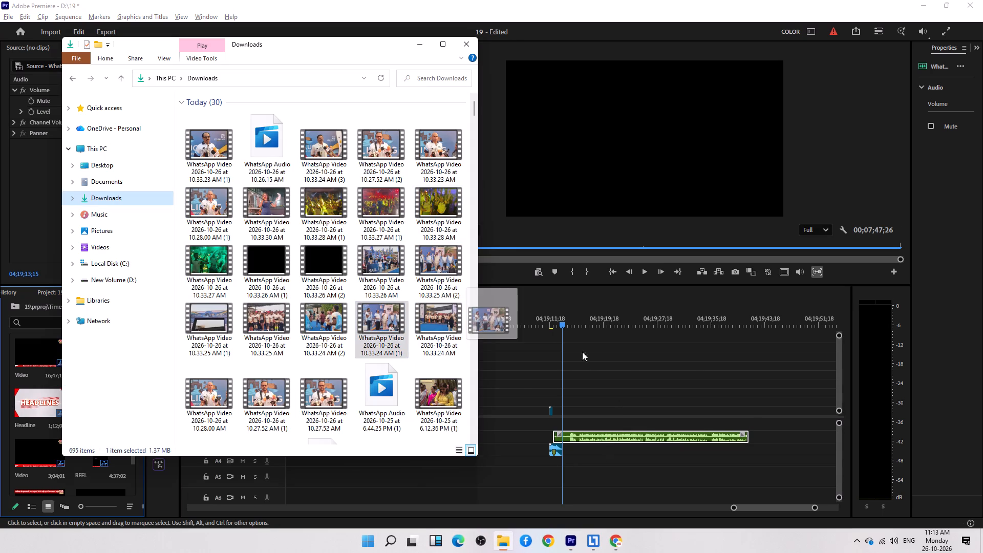
drag(582, 352, 551, 417)
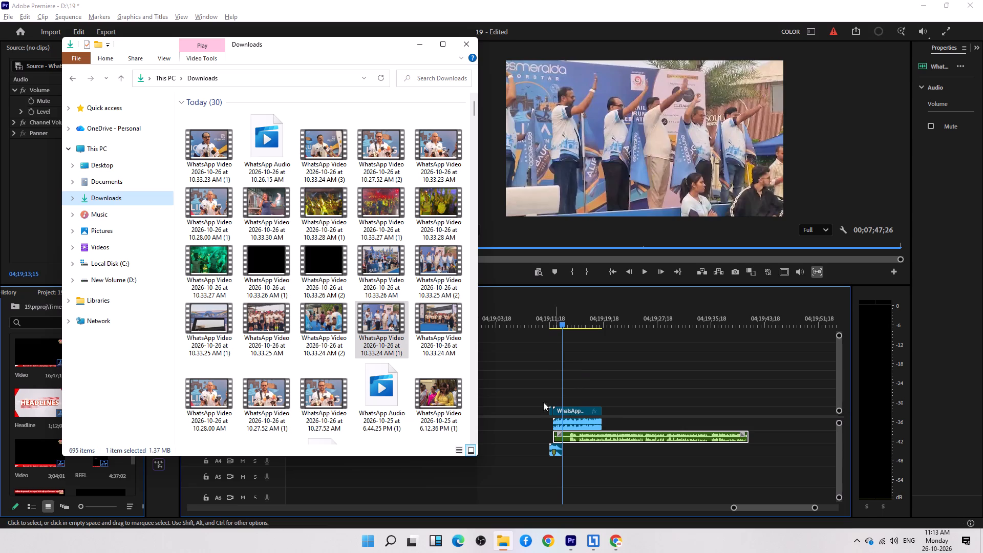
drag(432, 263, 571, 372)
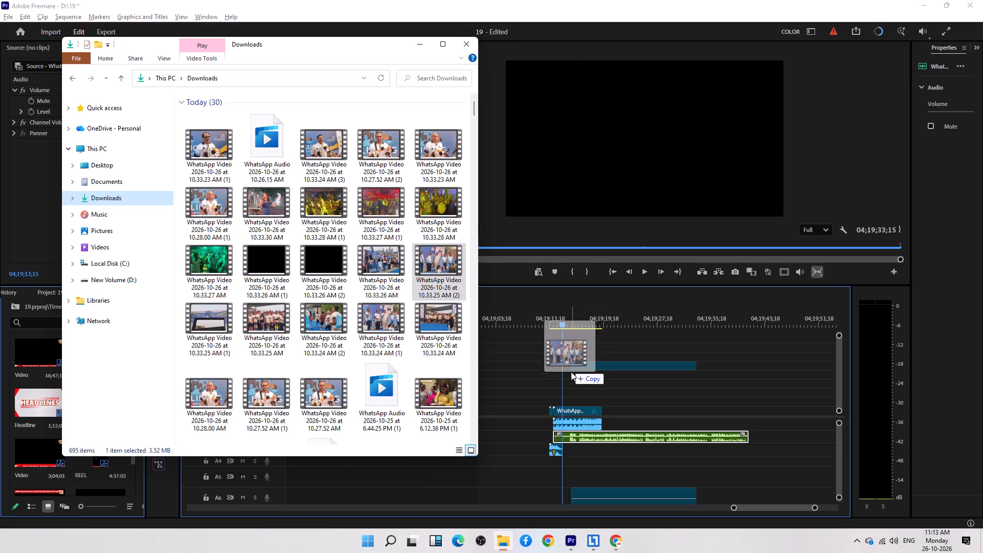
drag(571, 372, 375, 290)
drag(221, 320, 418, 344)
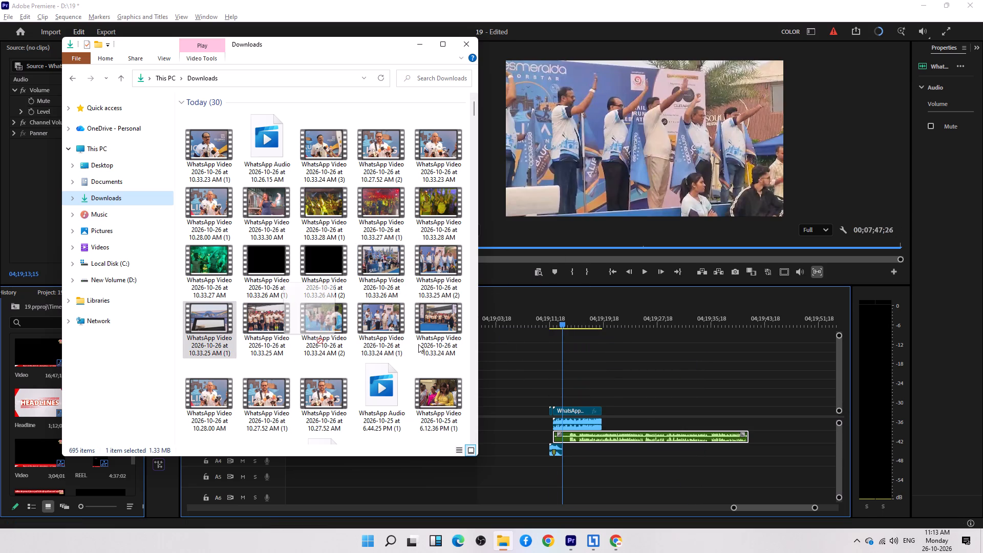
drag(418, 344, 572, 416)
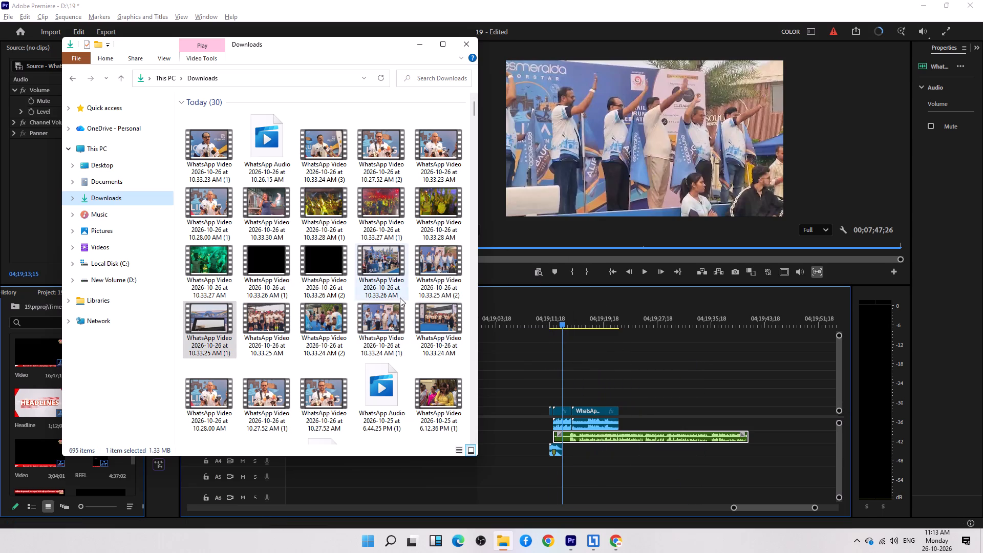
Overlay videos 10.33.25 AM, 10.33.26 AM (2) and 10.33.27 AM successively on V1, each covering the previous clip's tail after a few seconds.
drag(272, 313, 585, 427)
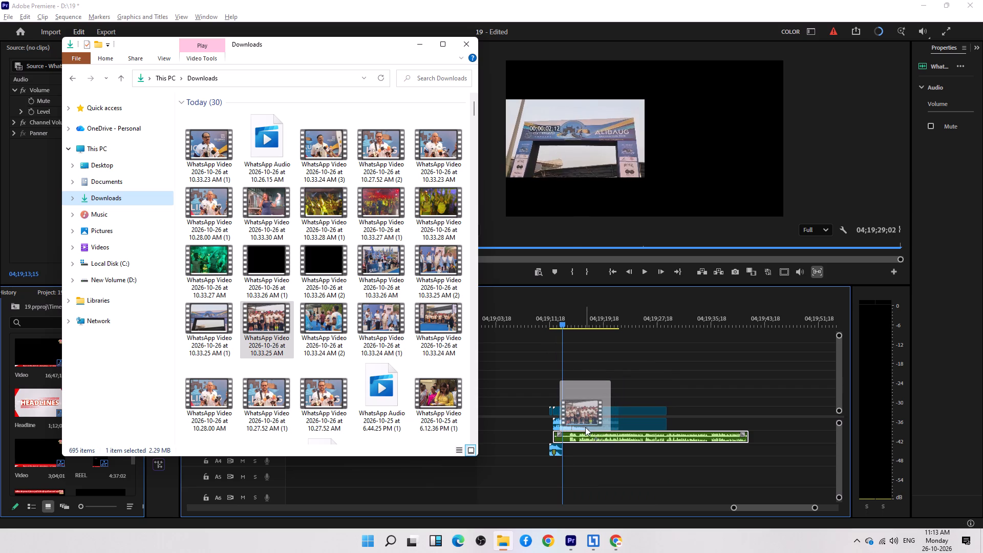
drag(585, 427, 585, 427)
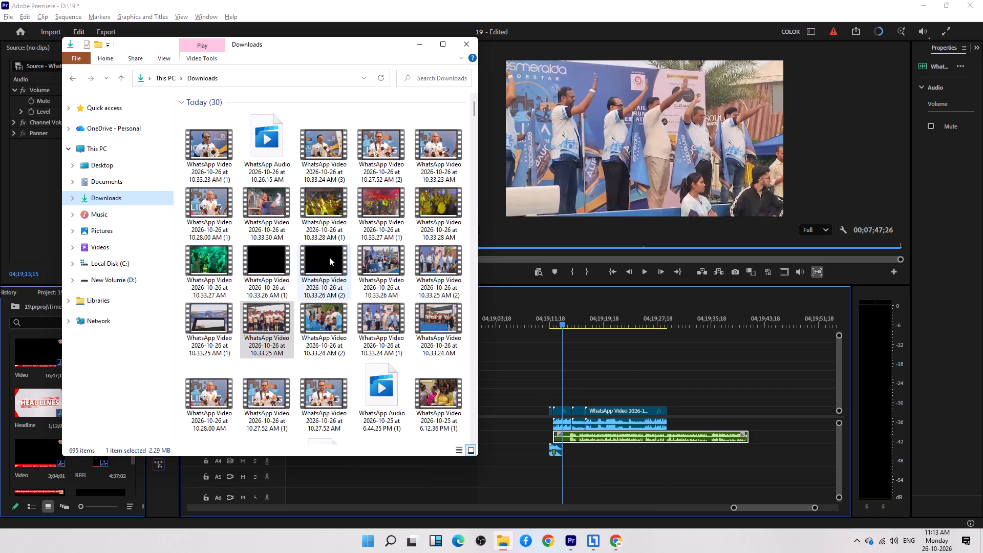
drag(325, 258, 611, 412)
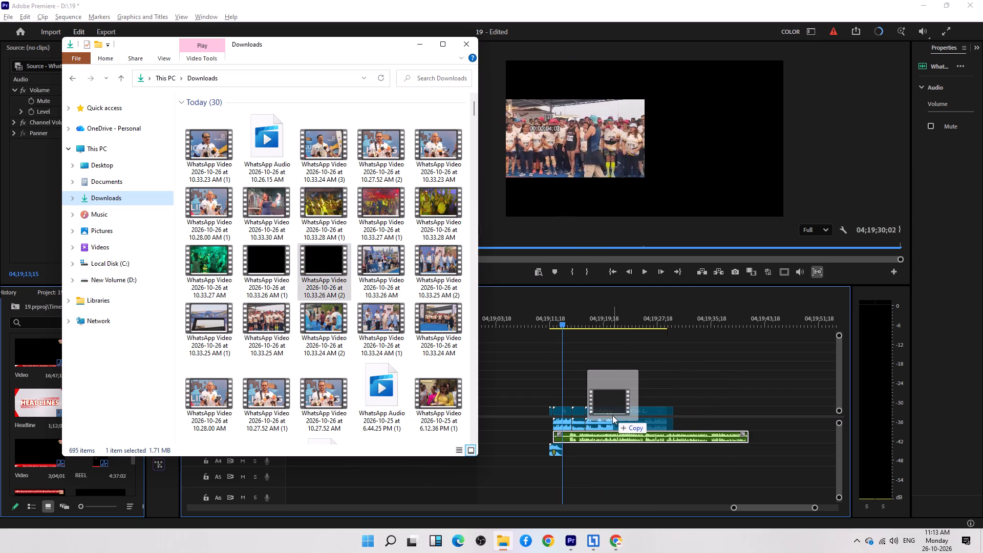
drag(216, 256, 234, 262)
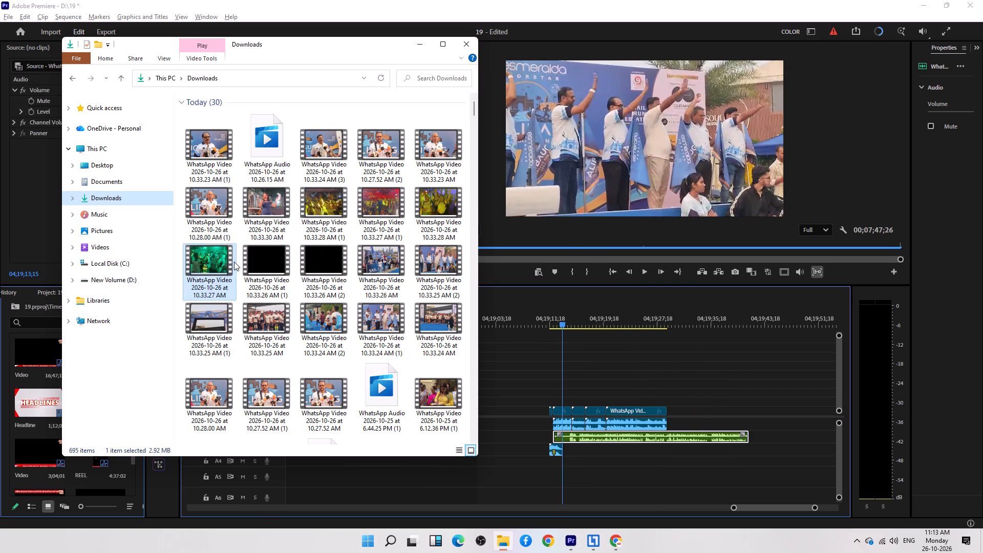
drag(234, 262, 622, 409)
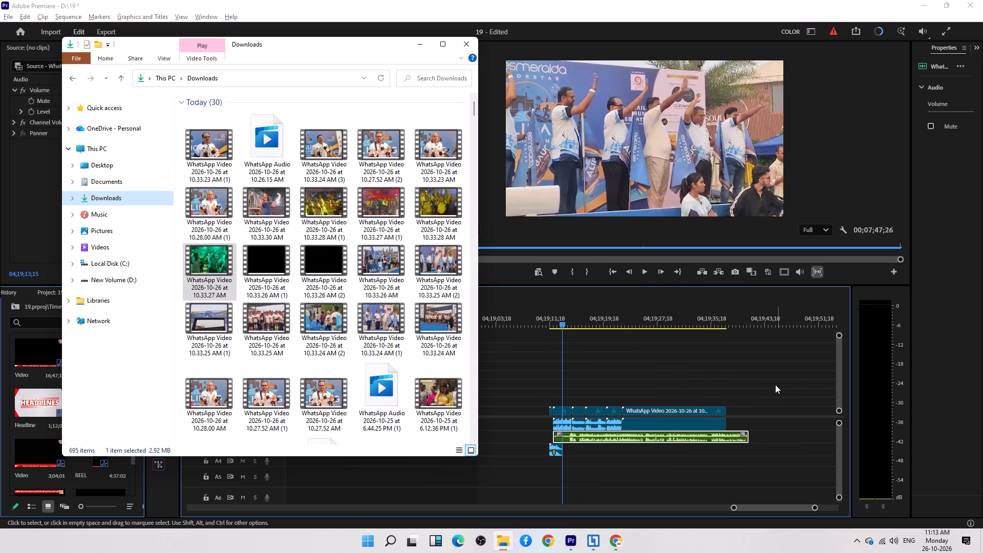
Overlay videos 10.33.28 AM and 10.33.27 AM (1) from Downloads on V1, each cutting off the tail of the preceding clip.
scroll(752, 385, down, 4)
drag(433, 201, 624, 351)
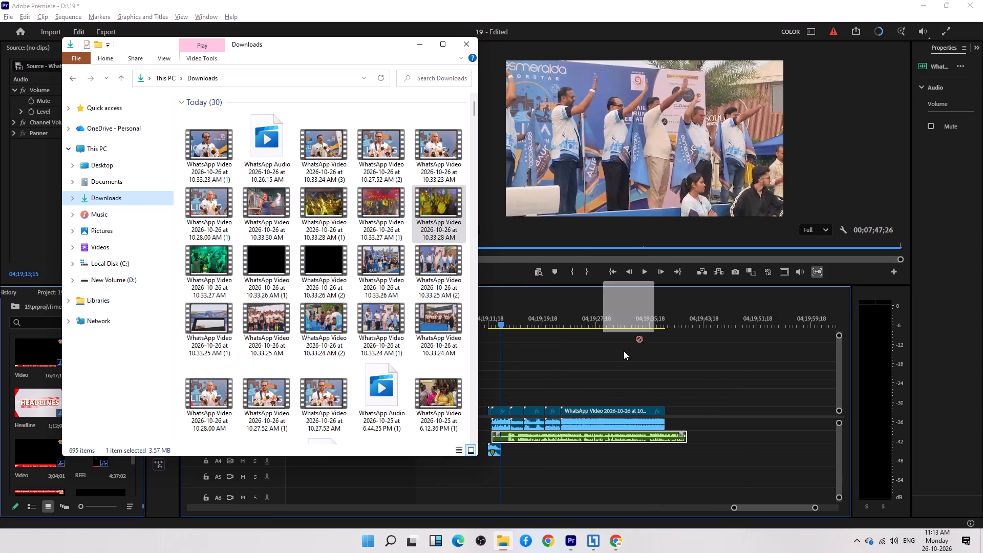
drag(624, 351, 588, 416)
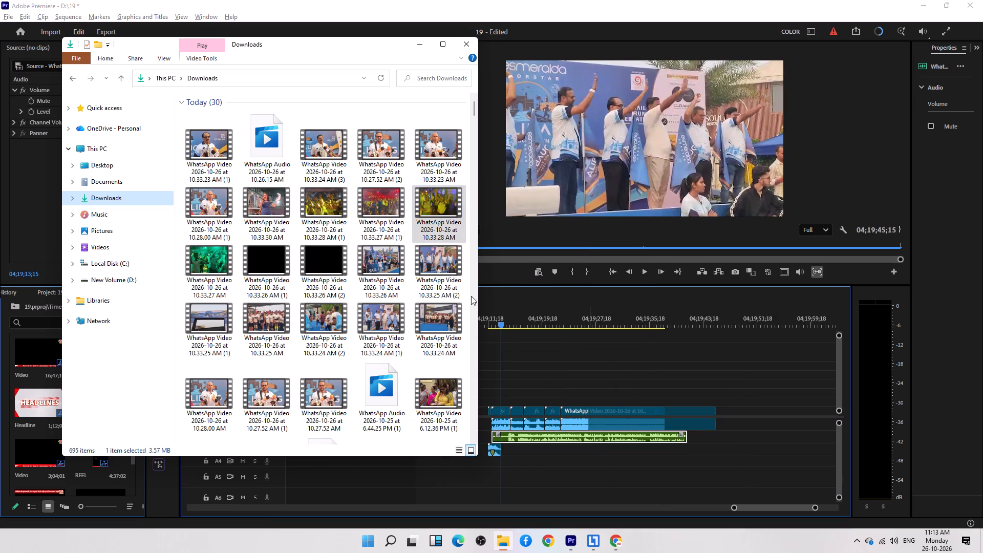
drag(389, 204, 614, 410)
Overlay videos 10.33.30 AM, 10.33.24 AM and 10.33.24 AM (2) on V1 so the footage reaches past the voice-over's end.
scroll(614, 410, down, 2)
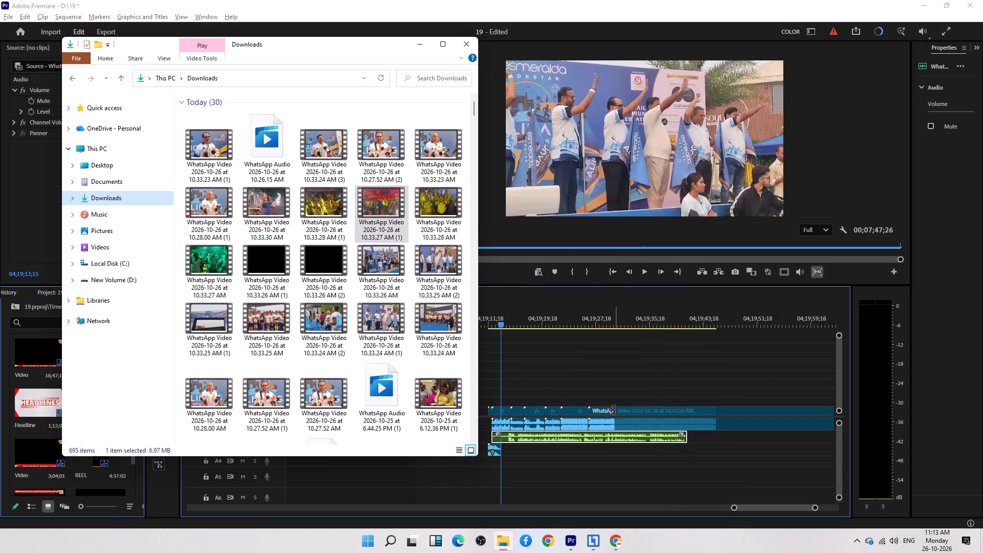
scroll(614, 410, down, 4)
drag(274, 203, 404, 253)
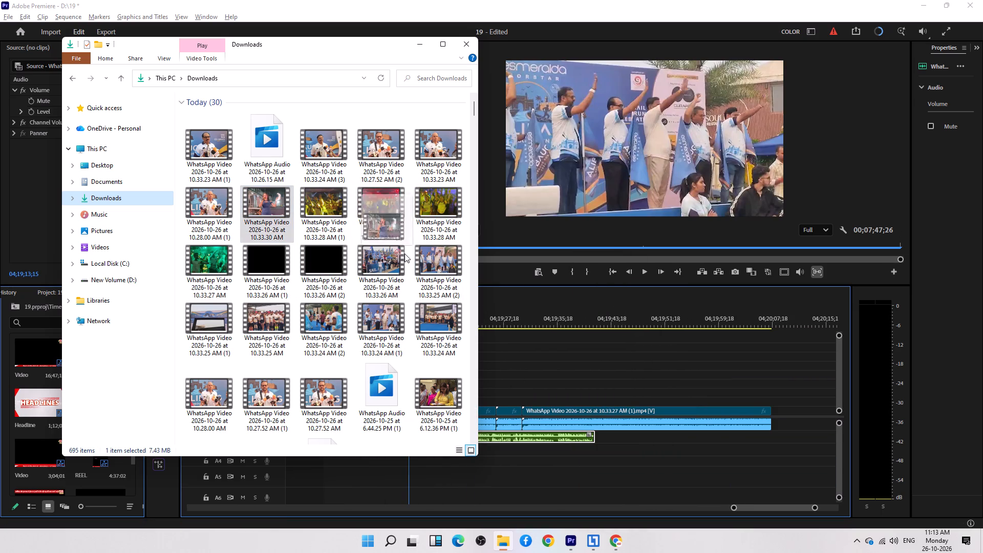
drag(404, 253, 542, 411)
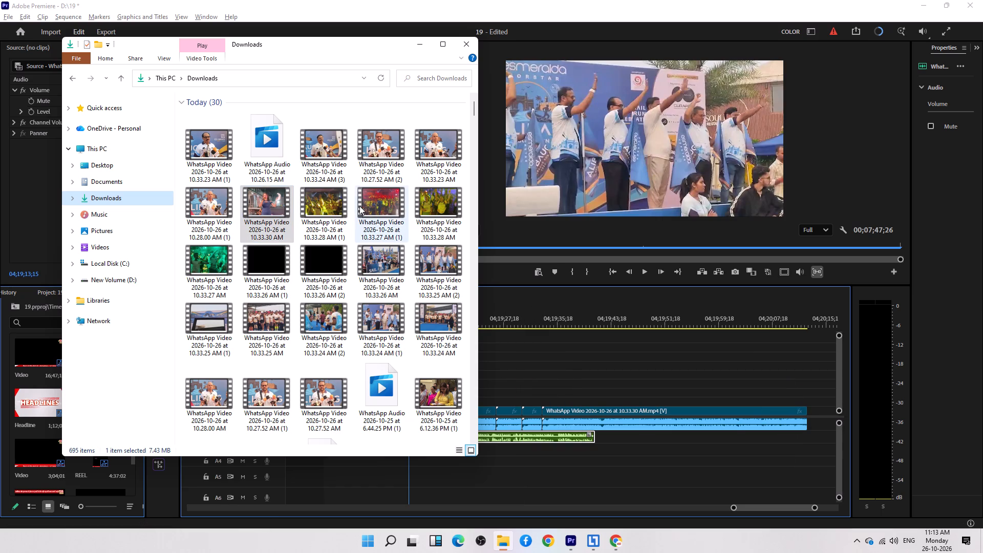
drag(429, 320, 576, 411)
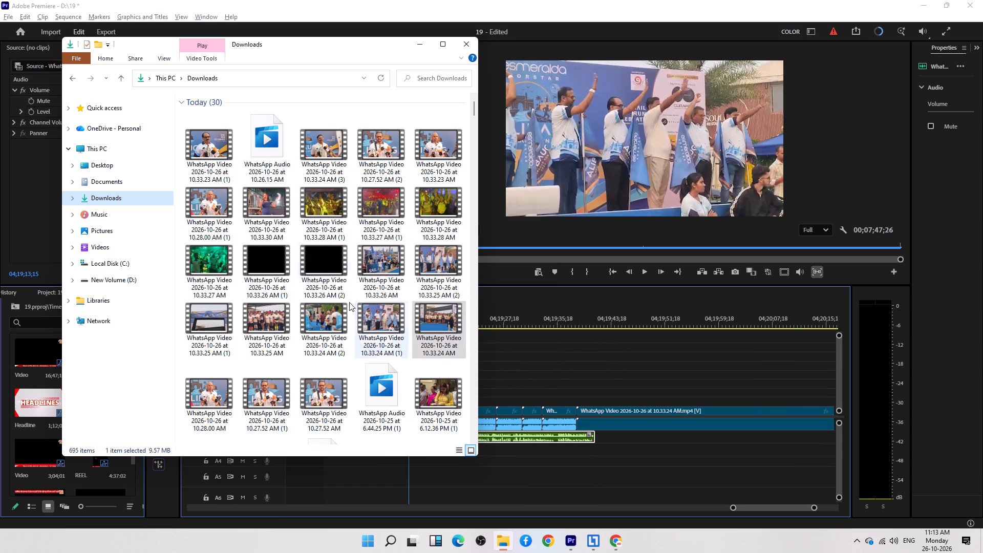
drag(332, 319, 597, 413)
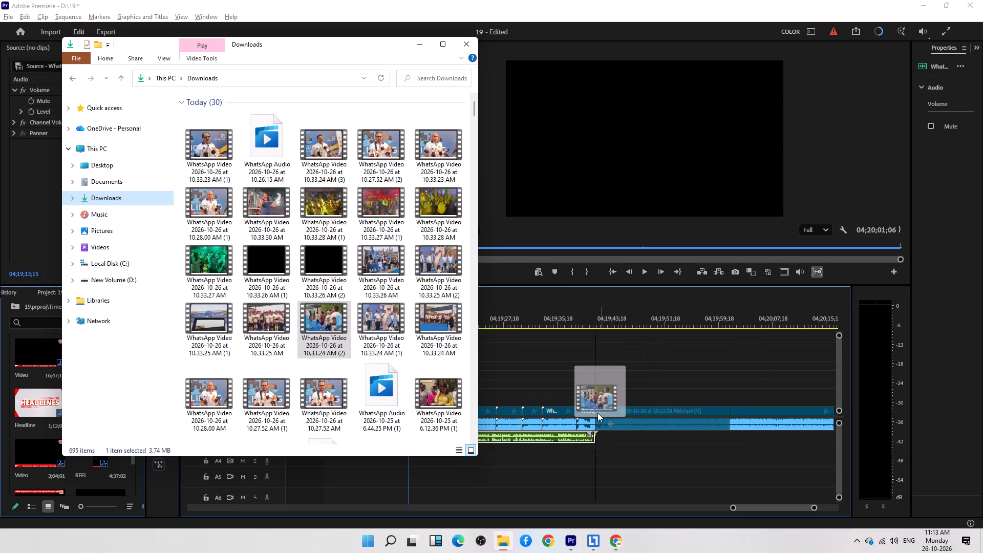
drag(597, 413, 587, 414)
Cut the V1 footage at the voice-over's end, 04;19;41;08, and delete the clip portions extending beyond it.
click(625, 379)
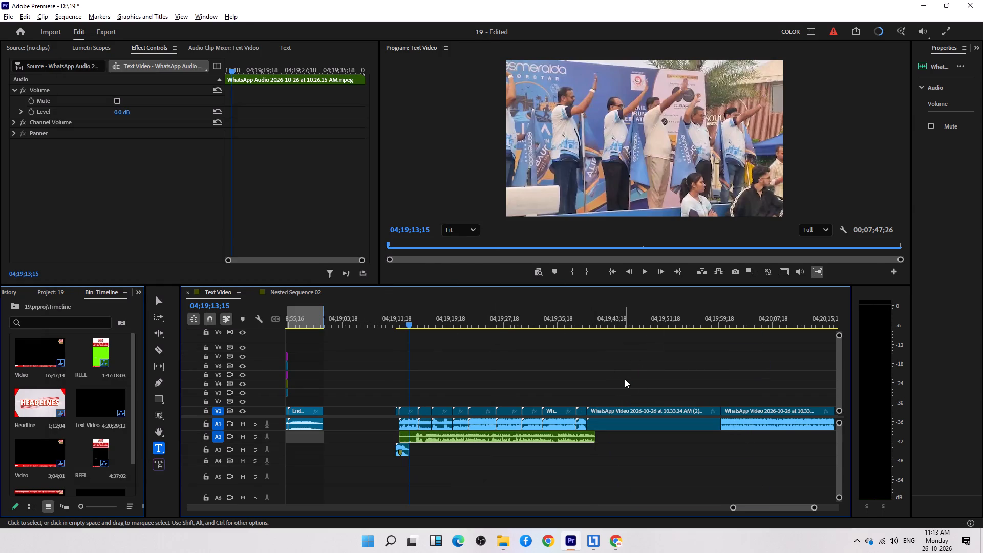
key(End)
key(Up)
key(Up)
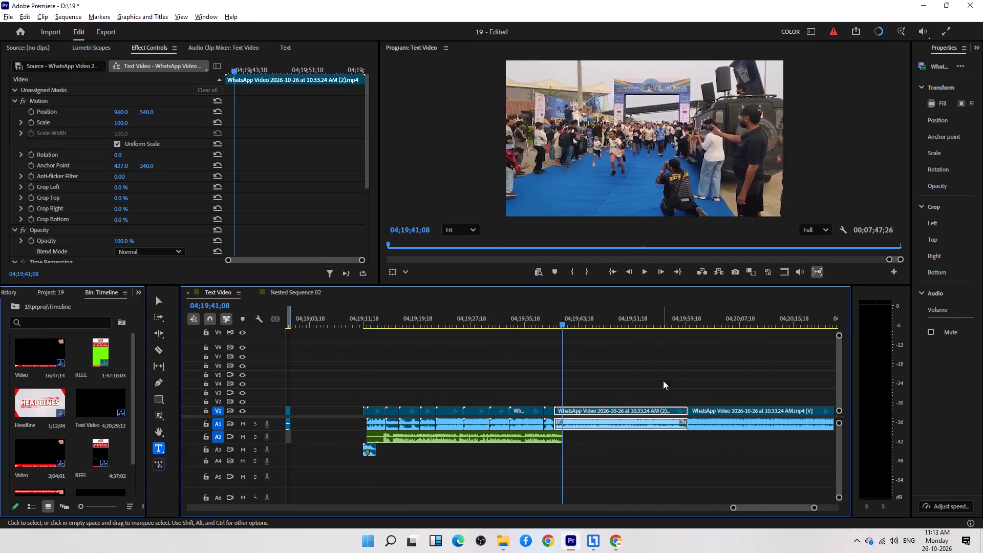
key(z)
drag(623, 381, 737, 456)
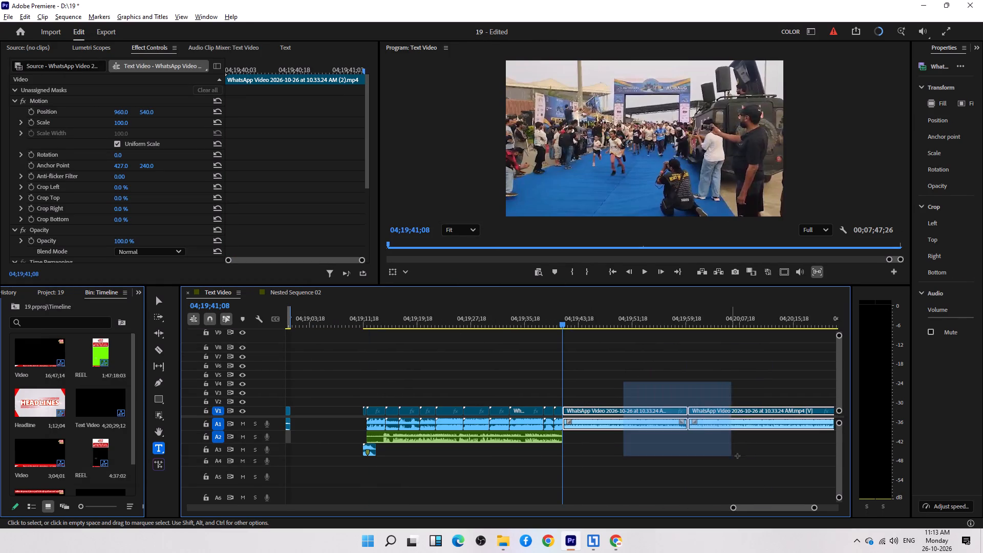
drag(737, 456, 759, 455)
key(Delete)
Move the voice-over clip from track A2 up to A1, overwriting the video clips' own audio.
drag(411, 317, 480, 338)
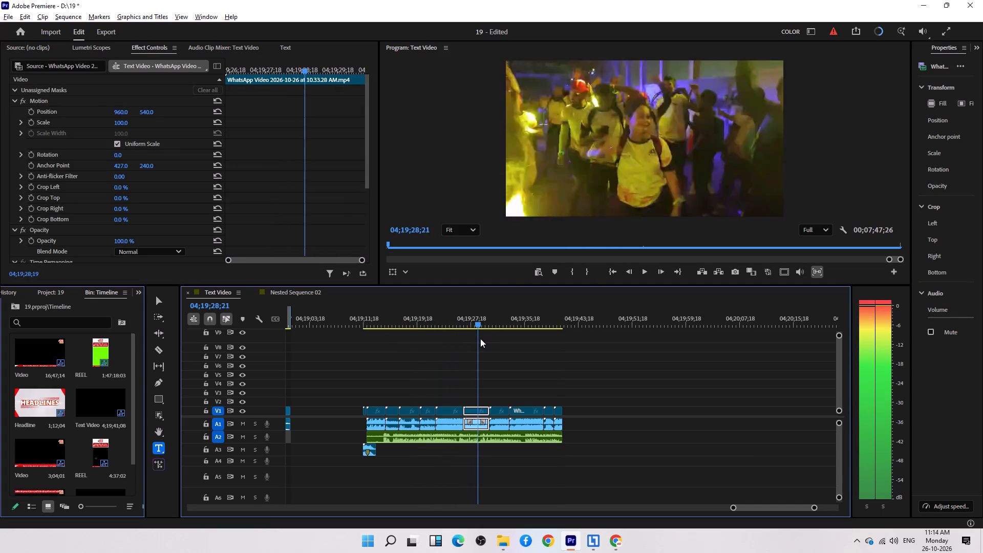
drag(480, 338, 502, 347)
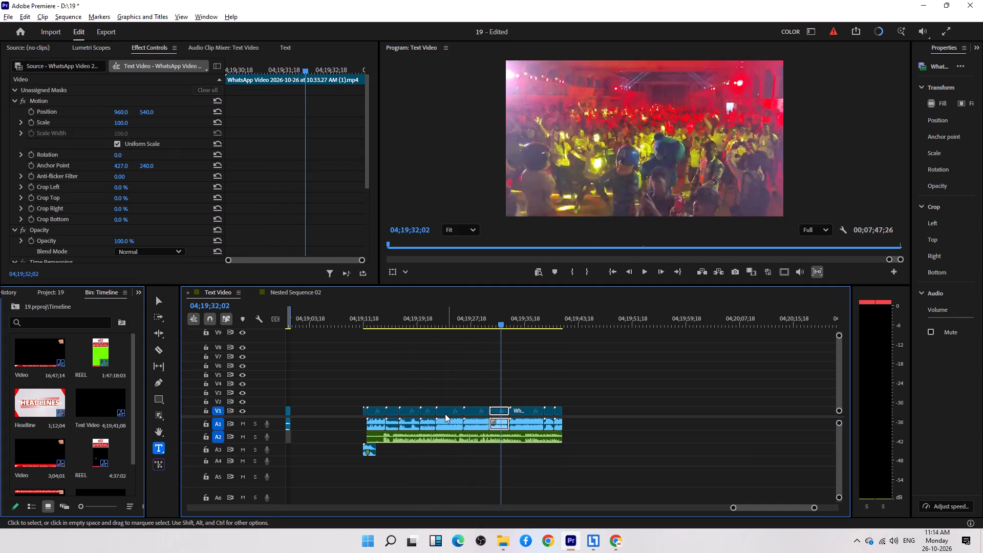
drag(448, 438, 448, 428)
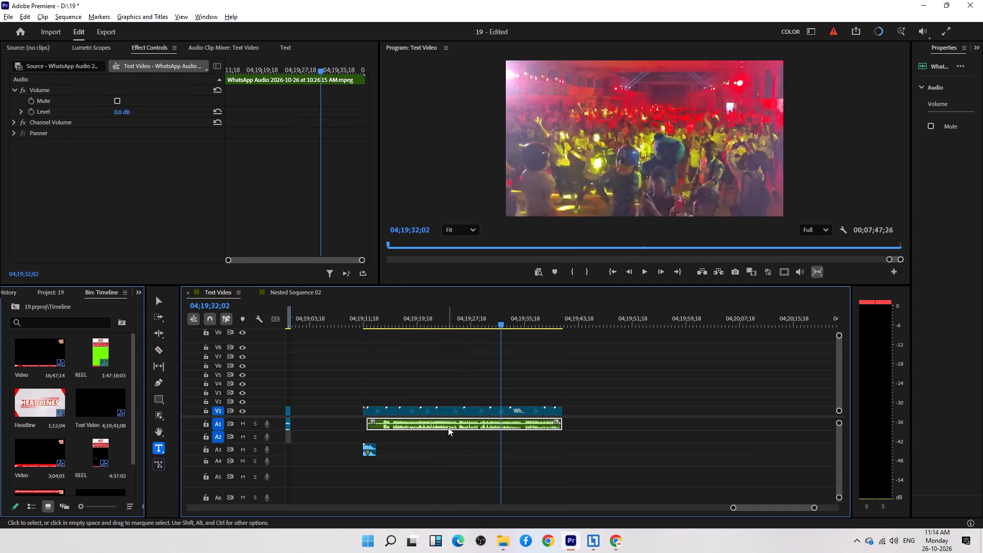
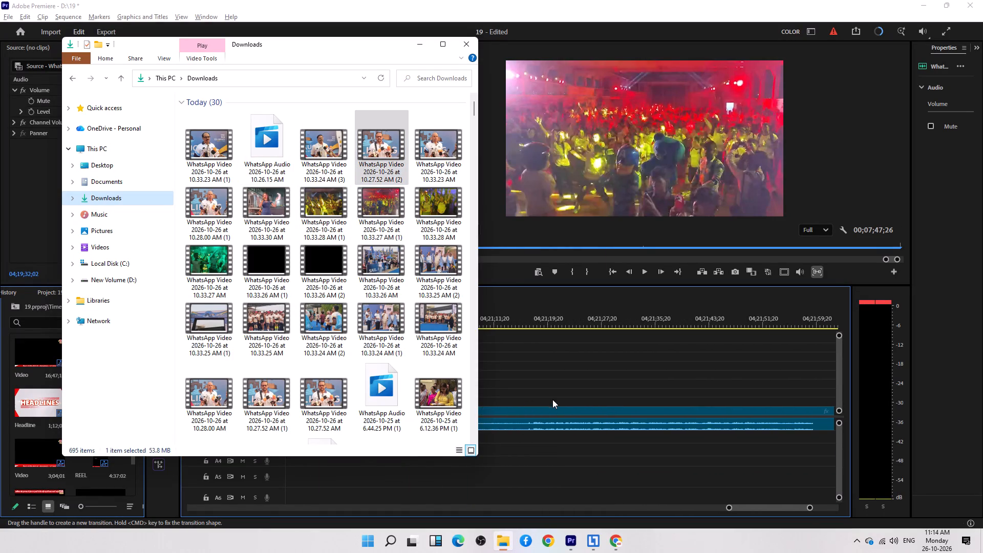
Place WhatsApp video 10.33.23 AM from Downloads on V1, just after the end of the last clip in the sequence.
scroll(552, 399, down, 20)
scroll(552, 399, down, 20)
scroll(552, 399, down, 4)
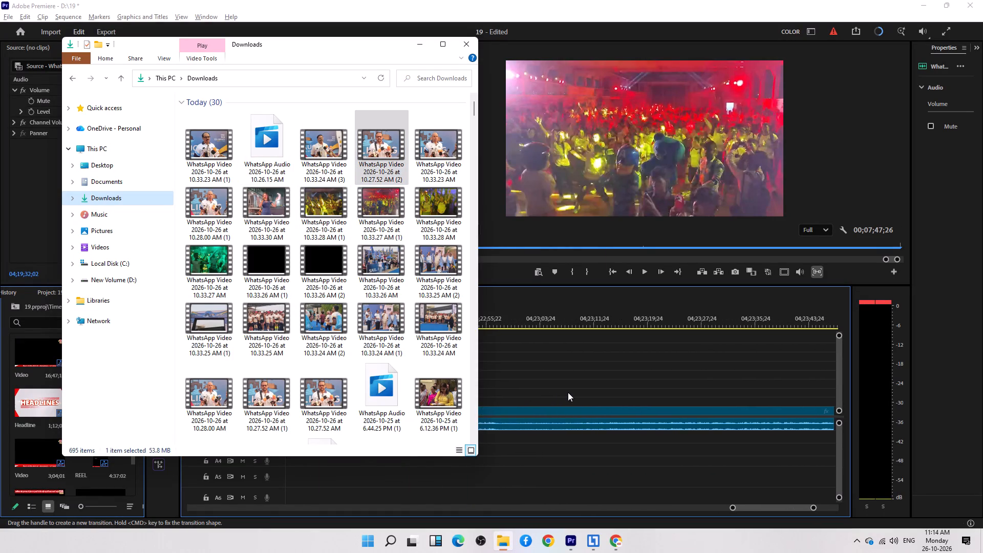
scroll(568, 392, down, 20)
scroll(568, 392, down, 17)
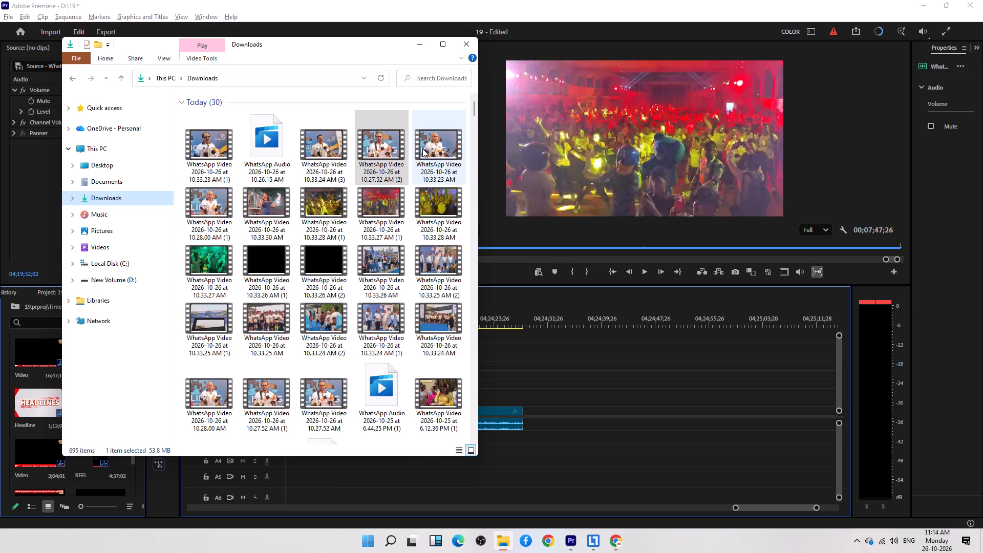
drag(435, 142, 531, 409)
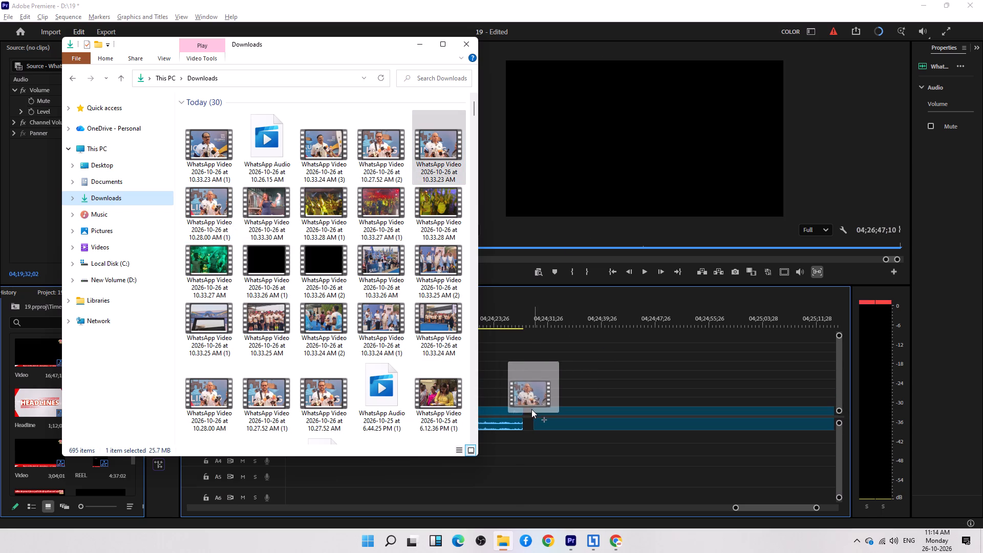
Append the downloaded WhatsApp videos 10.33.23 AM, 10.28.00 AM (1), 10.33.24 AM (3) and 10.33.23 AM (1) end to end on track V1.
drag(531, 409, 527, 409)
scroll(531, 407, down, 20)
scroll(531, 407, down, 14)
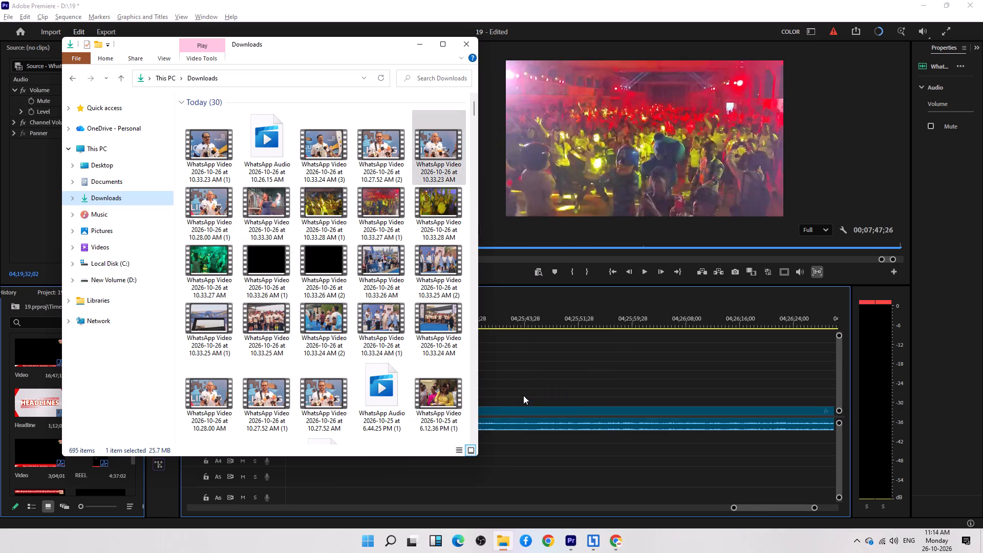
scroll(523, 395, down, 20)
scroll(523, 395, down, 3)
drag(213, 202, 568, 284)
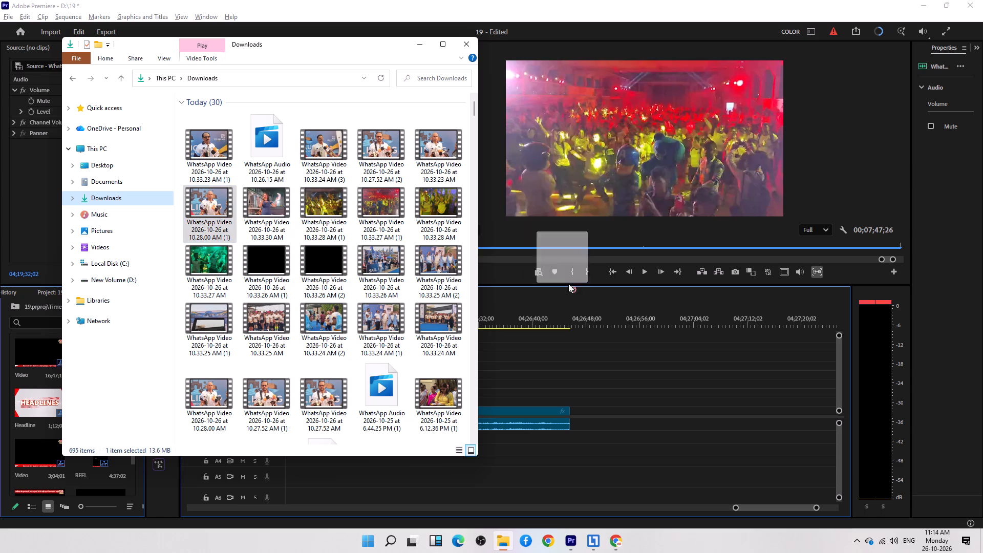
drag(568, 284, 574, 413)
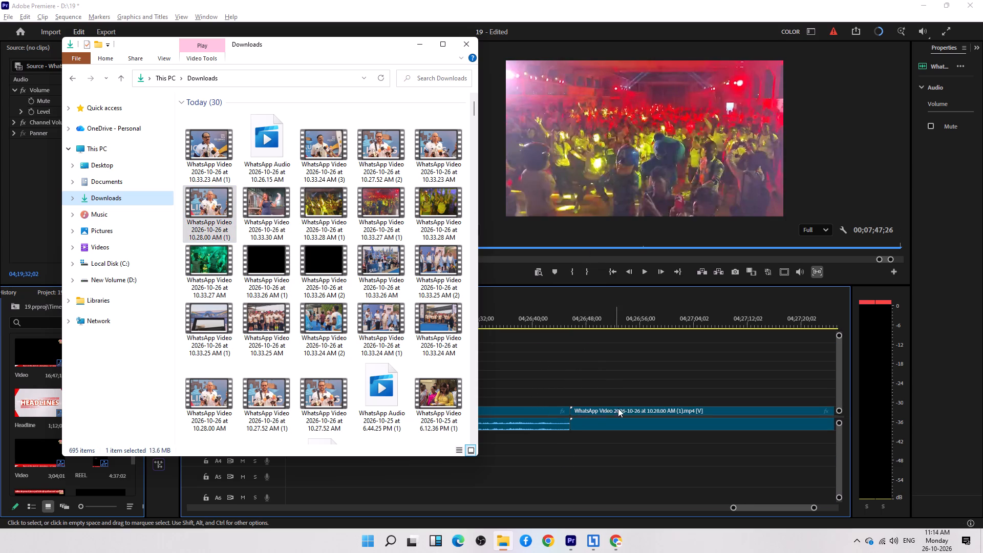
scroll(621, 406, down, 20)
scroll(621, 406, down, 8)
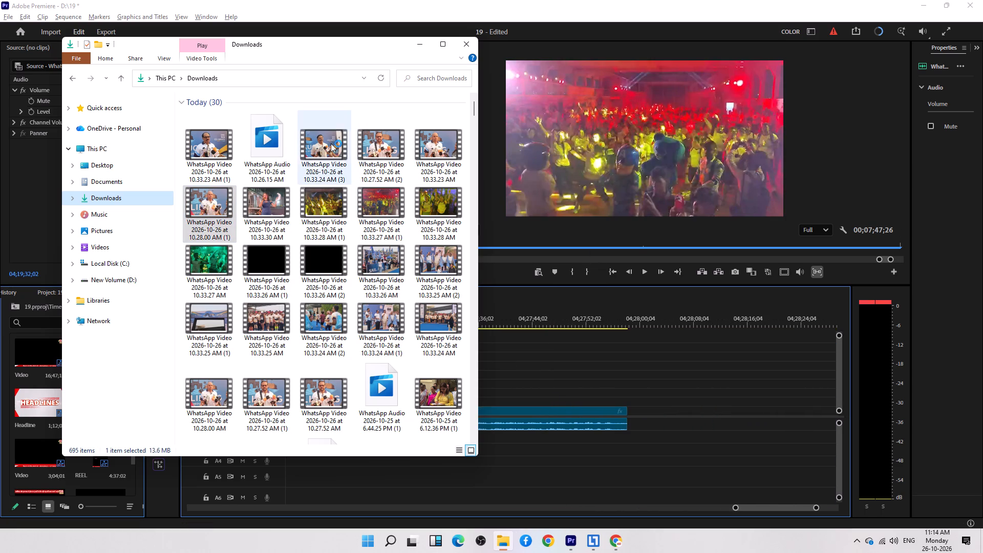
drag(331, 143, 633, 428)
scroll(633, 426, down, 5)
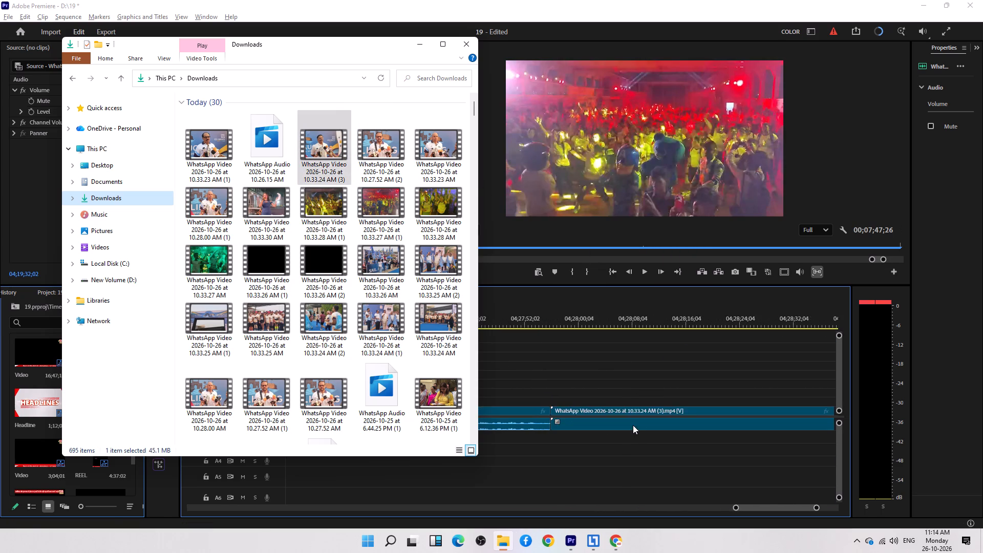
scroll(633, 425, down, 20)
scroll(633, 425, down, 20)
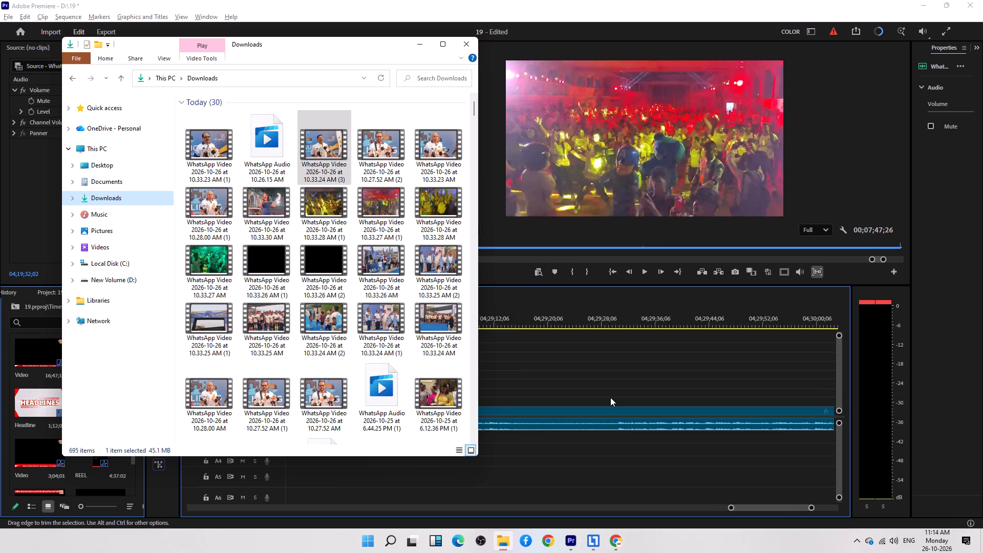
scroll(610, 397, down, 20)
scroll(610, 397, down, 19)
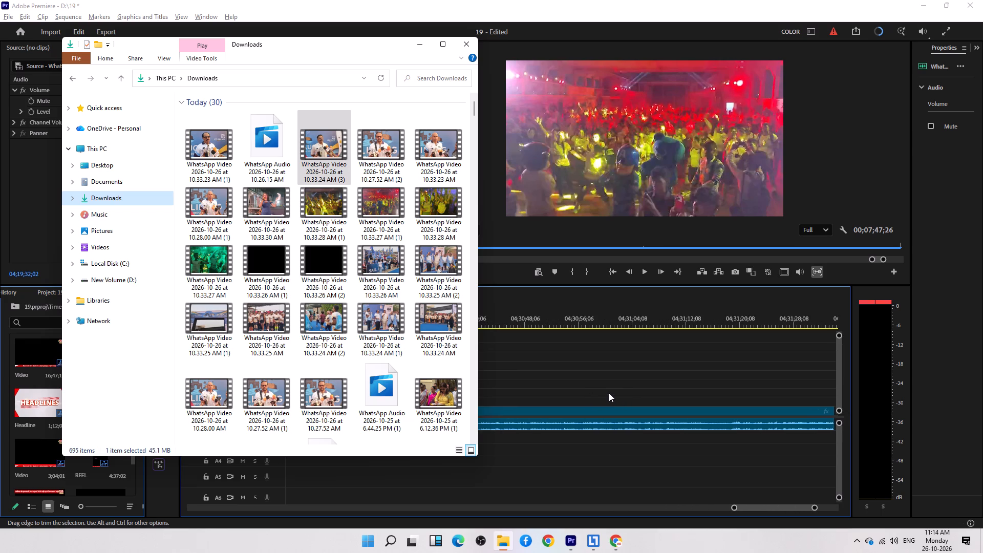
scroll(609, 393, down, 19)
drag(212, 145, 229, 153)
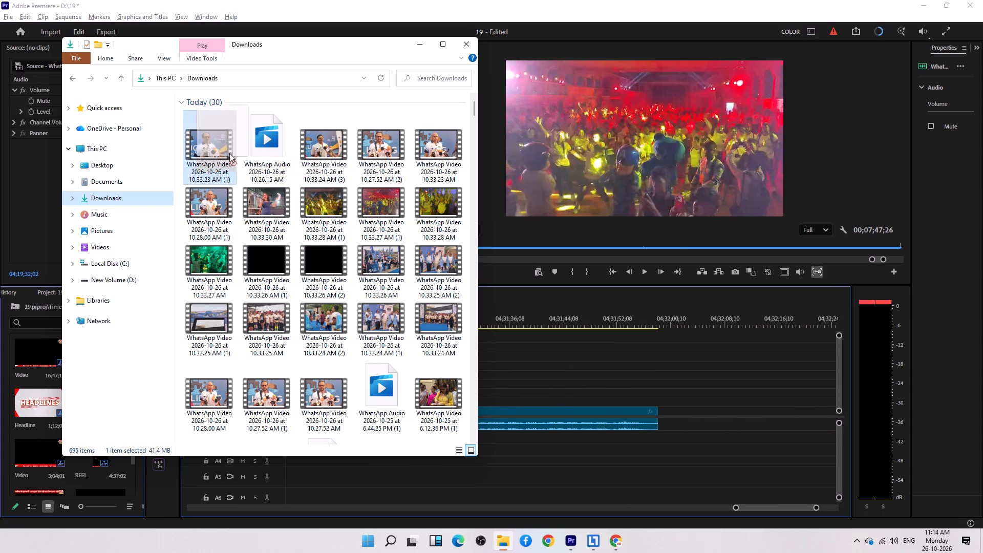
drag(229, 153, 659, 415)
Return to the Text Video sequence and move the playhead back to the new story's opening clip at 04;19;12;02.
click(695, 359)
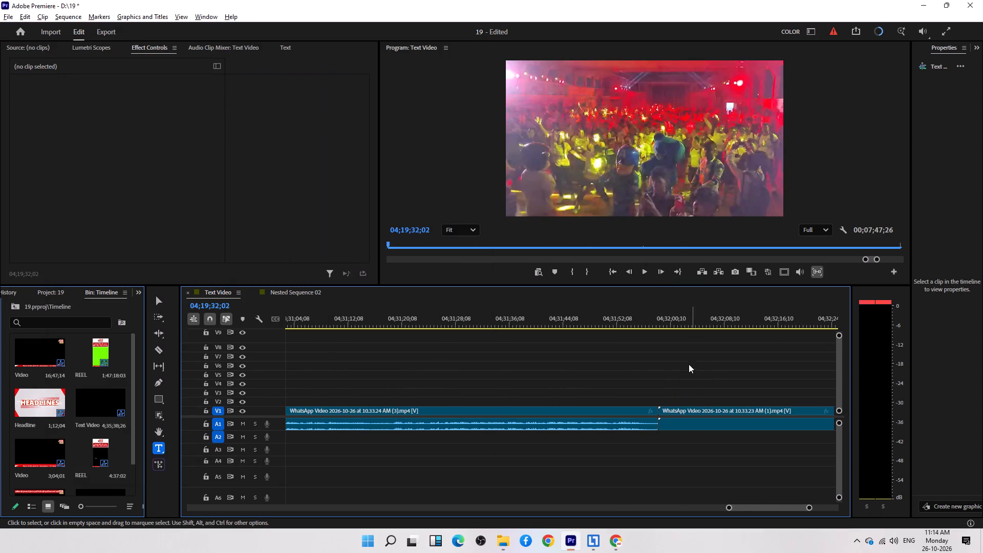
key(Up)
key(Up)
key(Up)
key(Up)
key(Up)
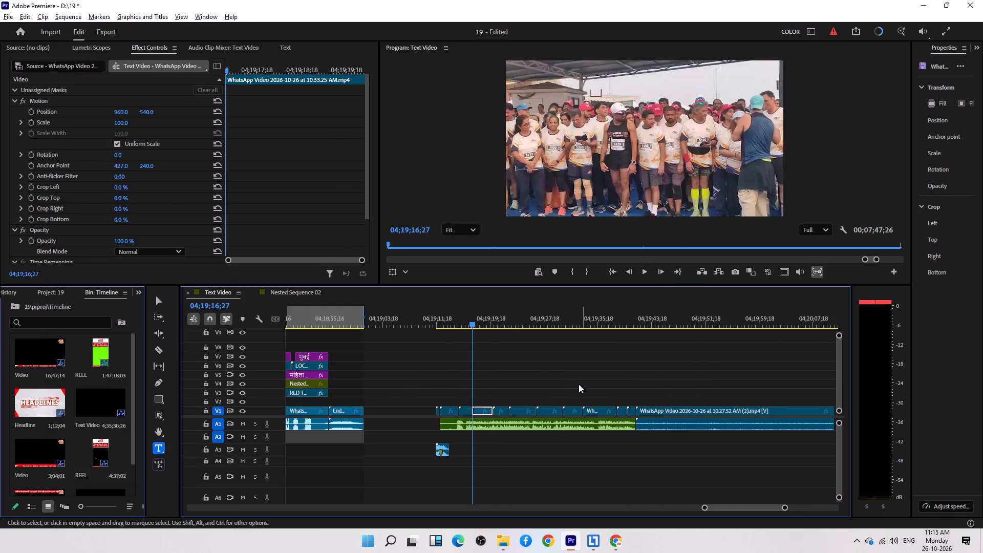
key(Up)
key(Up)
Look back through the preceding story's stacked headline, location and red top graphics above its footage in the Text Video sequence.
scroll(571, 388, up, 4)
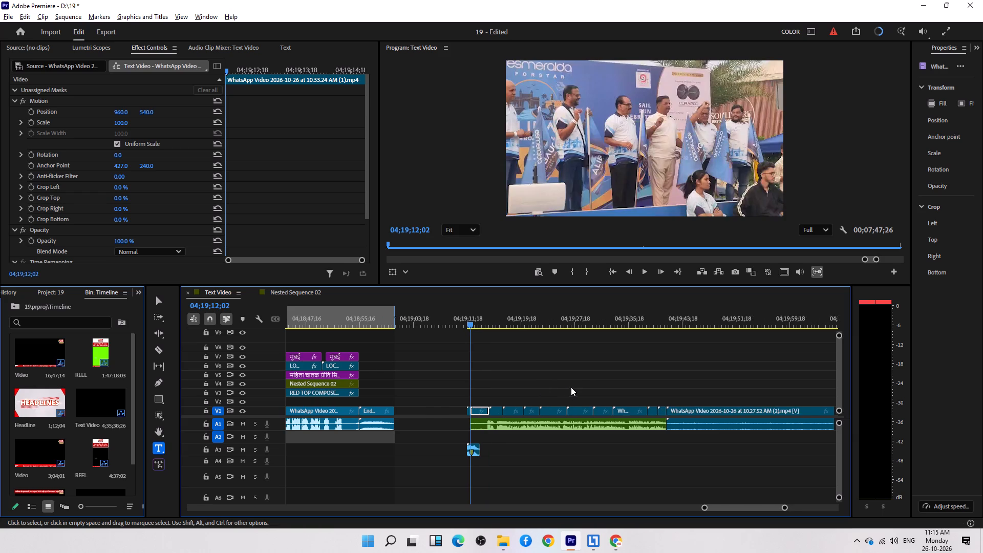
scroll(571, 387, up, 20)
scroll(571, 387, up, 17)
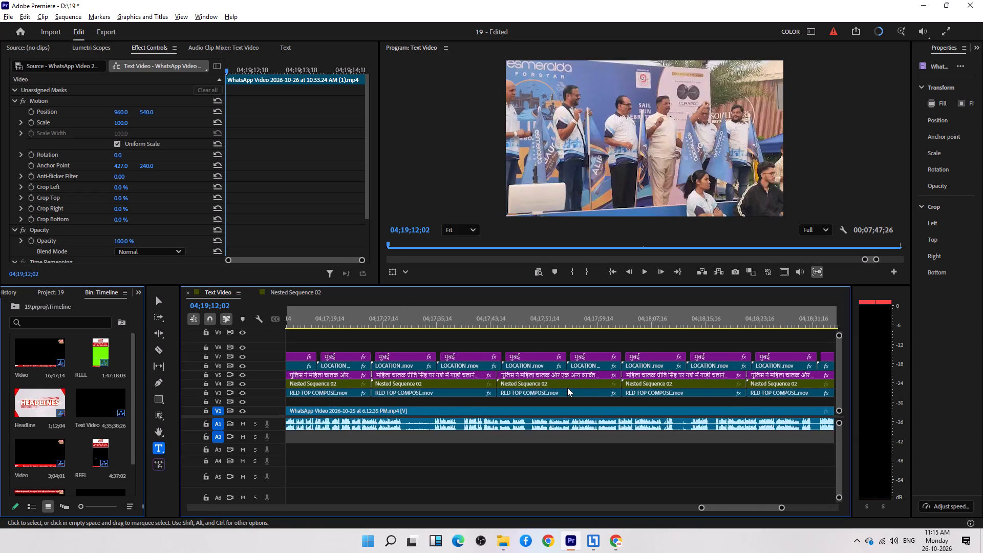
scroll(567, 388, up, 20)
scroll(567, 388, up, 17)
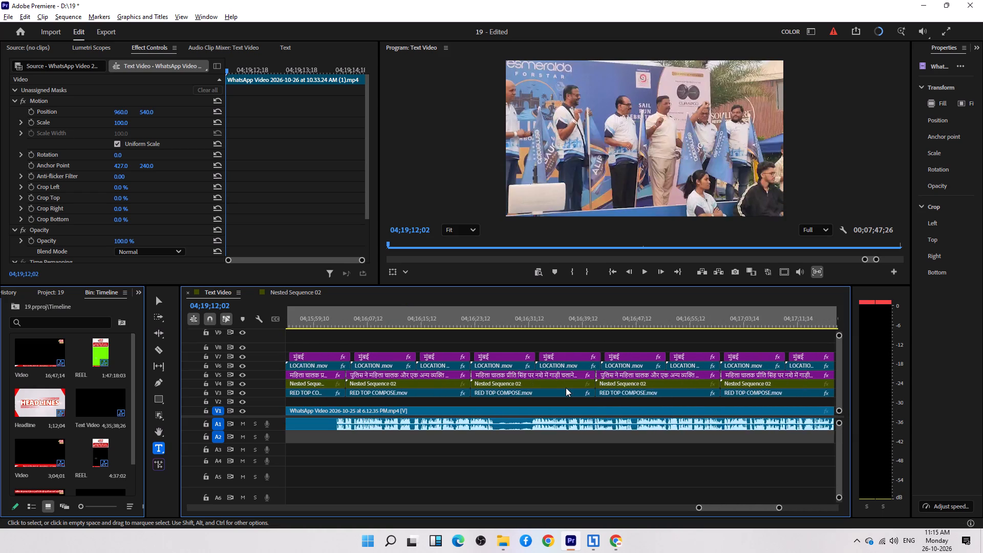
scroll(566, 388, up, 20)
scroll(566, 388, up, 16)
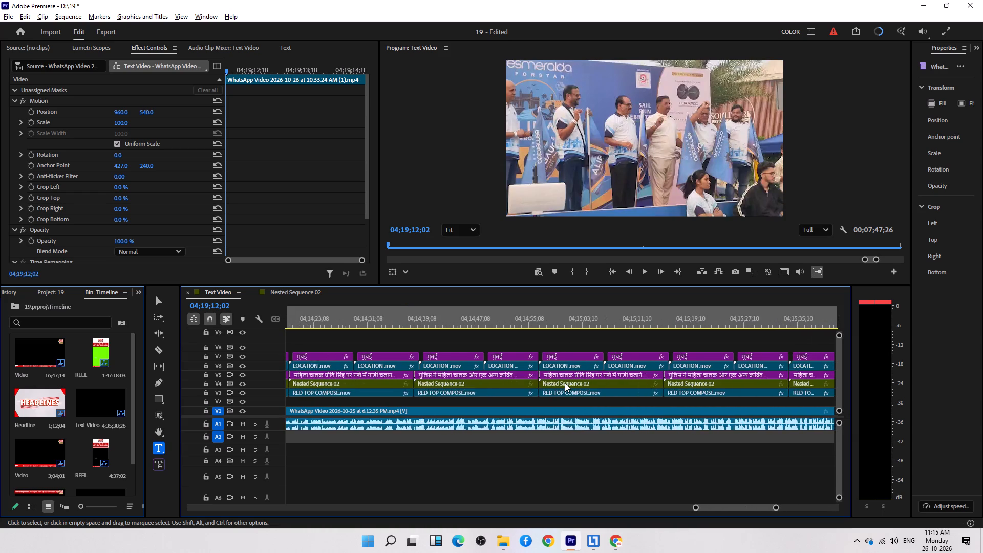
scroll(565, 383, up, 20)
scroll(565, 383, up, 16)
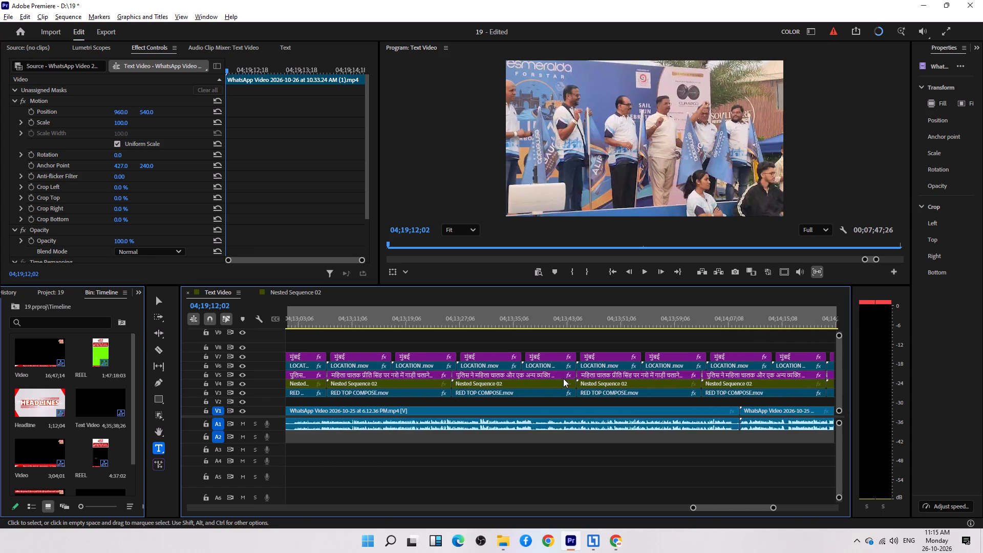
scroll(563, 378, up, 20)
scroll(563, 378, up, 16)
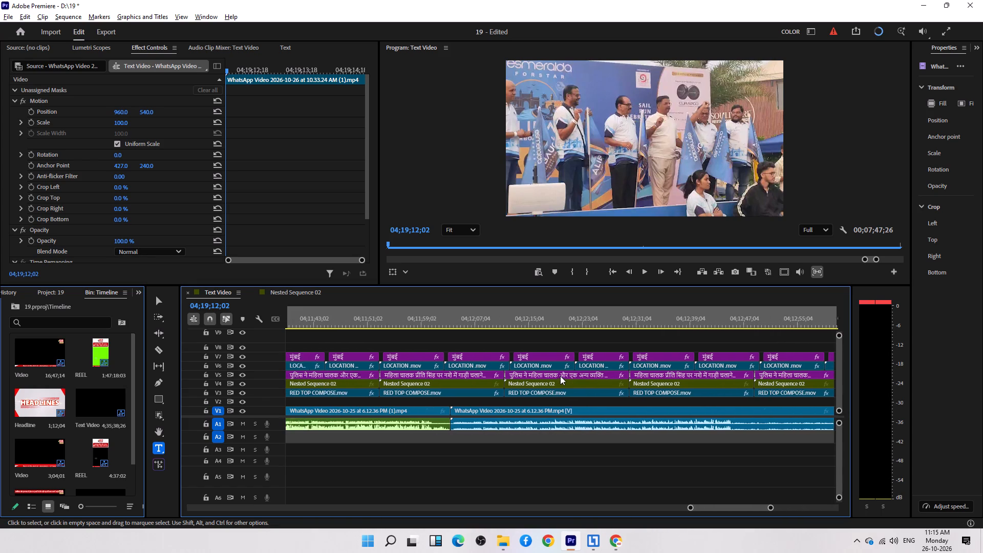
Copy the preceding story's first two sets of headline text, Nested Sequence 02 and RED TOP COMPOSE.mov on V3–V5 to the new story's start.
scroll(560, 376, up, 20)
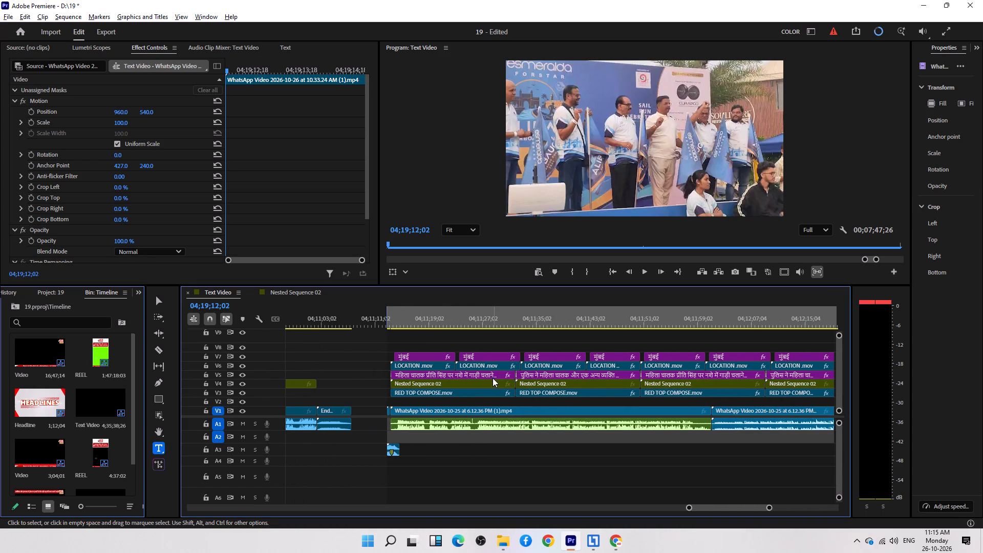
drag(371, 365, 670, 396)
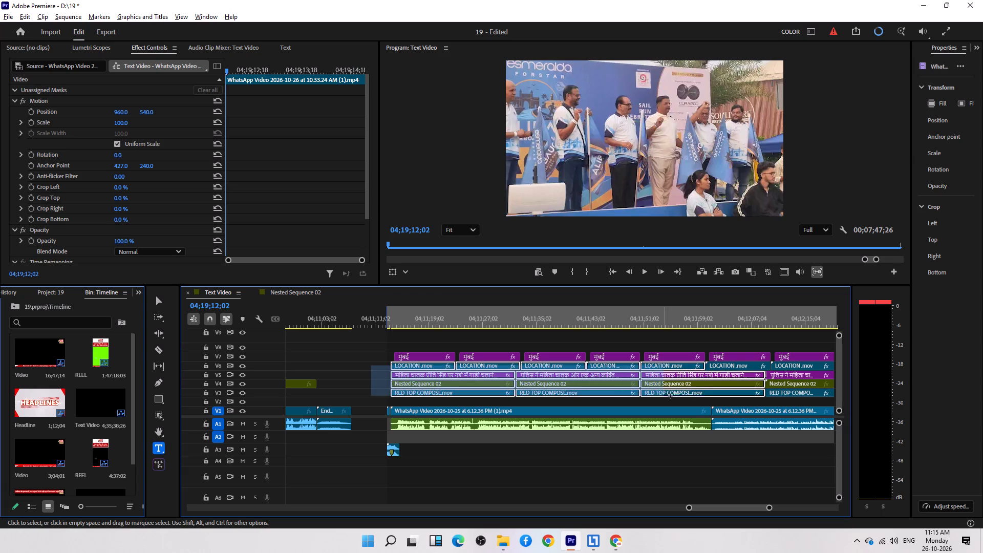
drag(670, 396, 564, 392)
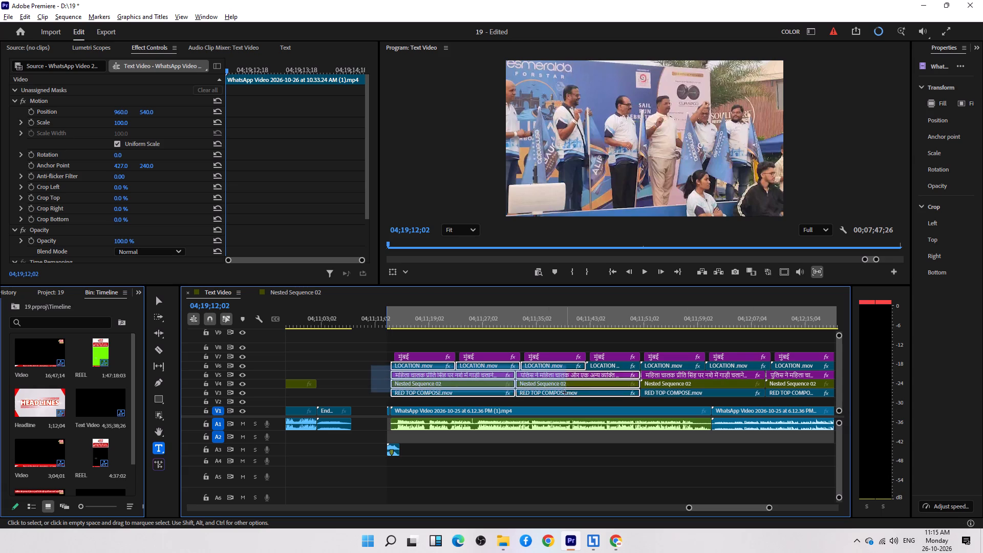
drag(564, 392, 561, 388)
drag(375, 374, 600, 395)
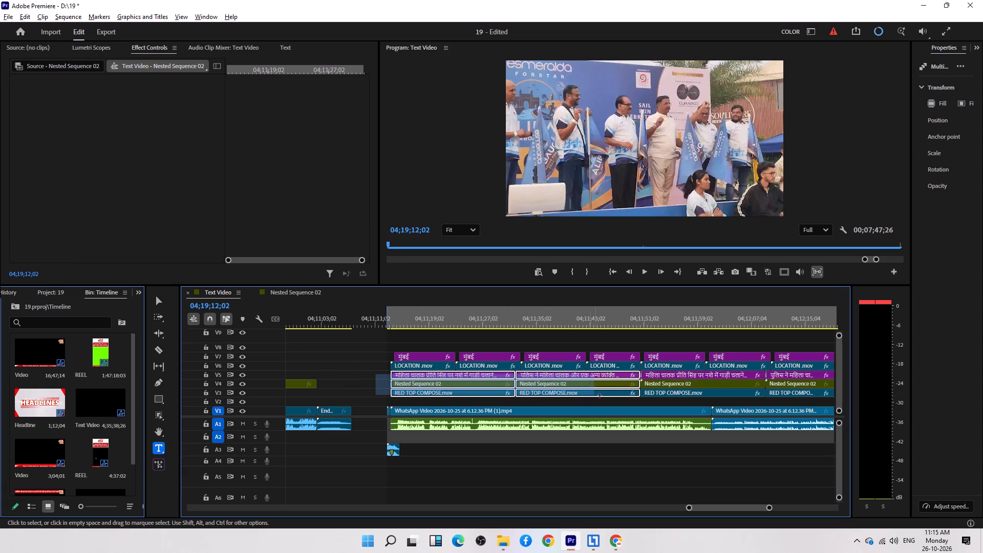
drag(600, 395, 609, 393)
key(ctrl+c)
key(ctrl+v)
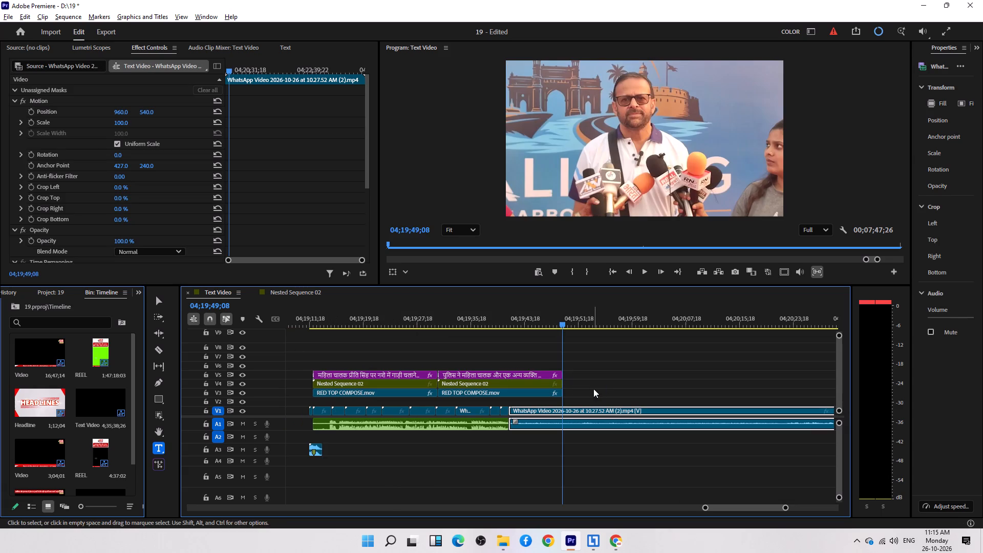
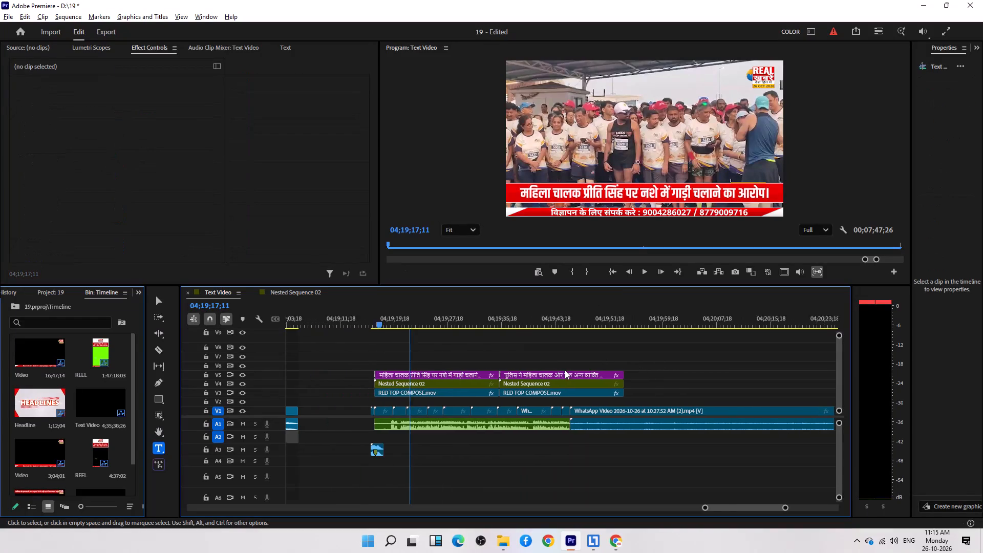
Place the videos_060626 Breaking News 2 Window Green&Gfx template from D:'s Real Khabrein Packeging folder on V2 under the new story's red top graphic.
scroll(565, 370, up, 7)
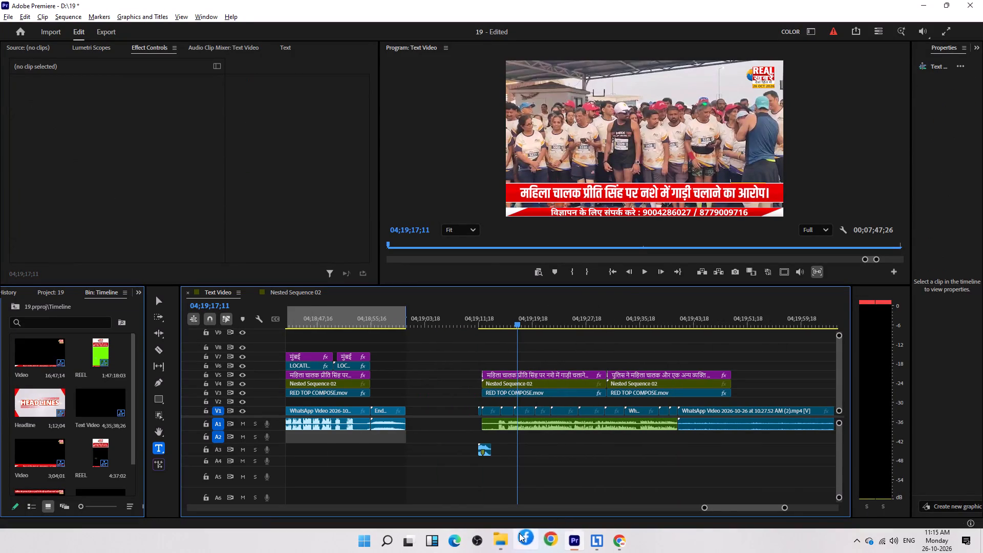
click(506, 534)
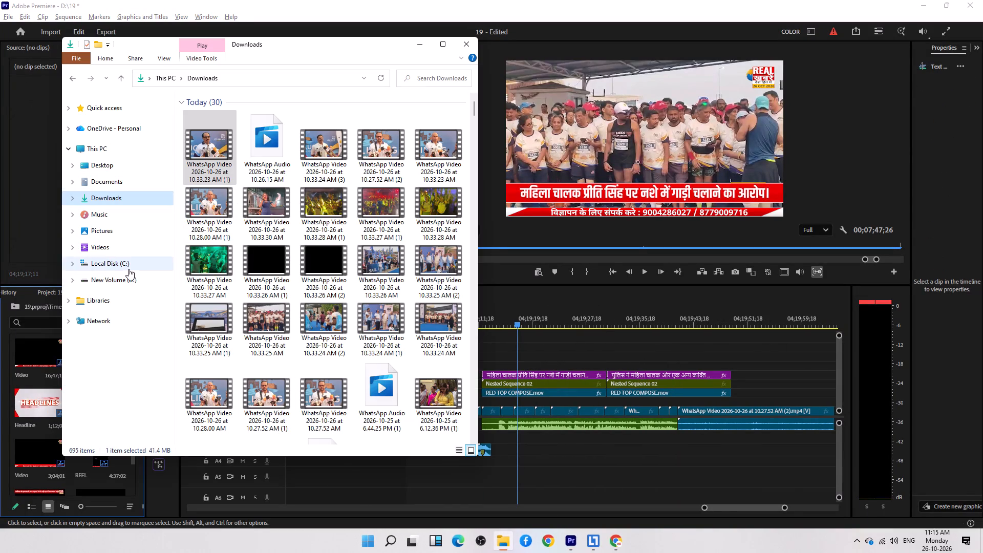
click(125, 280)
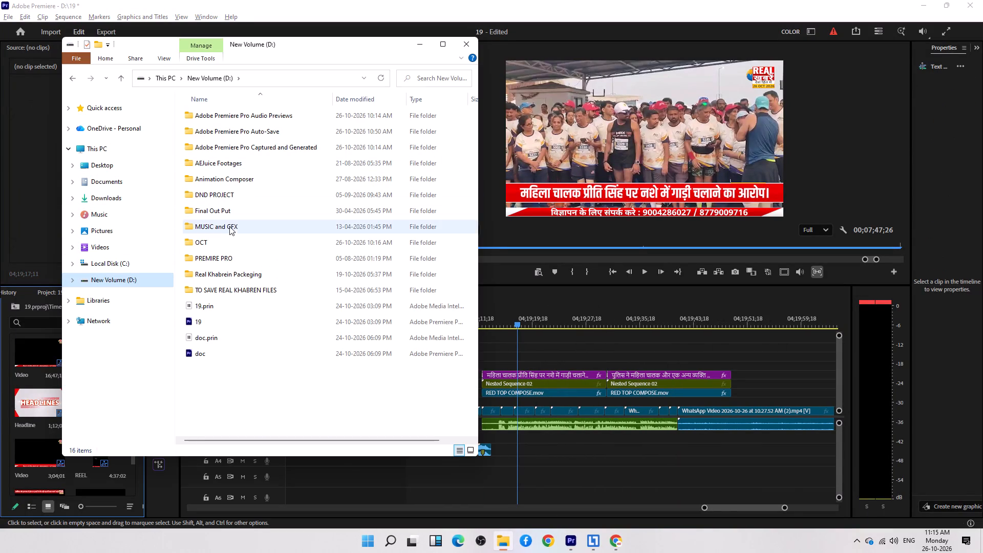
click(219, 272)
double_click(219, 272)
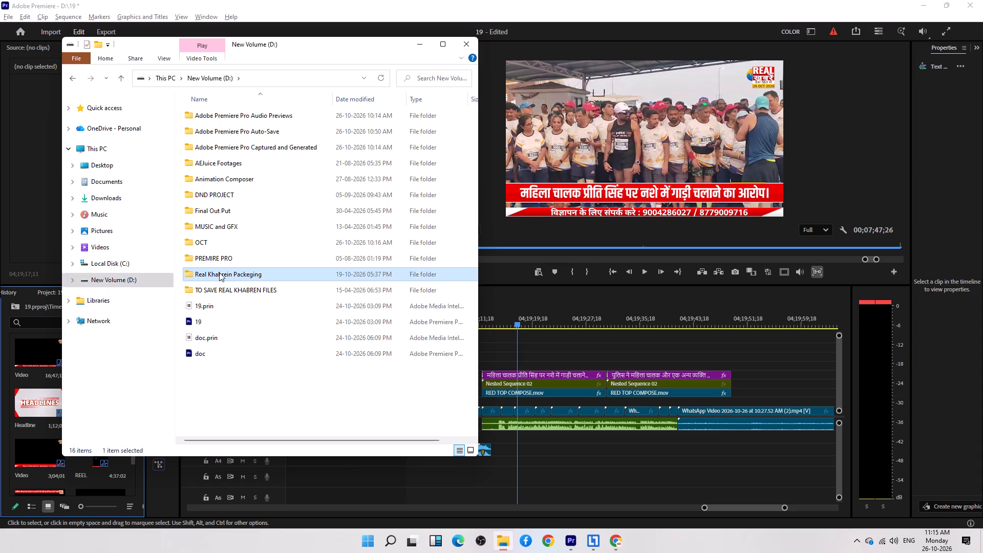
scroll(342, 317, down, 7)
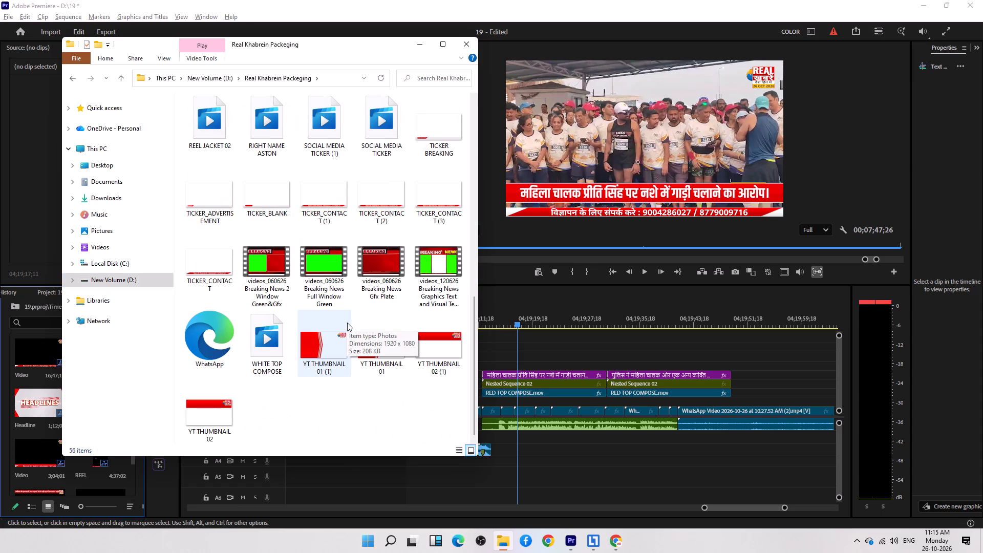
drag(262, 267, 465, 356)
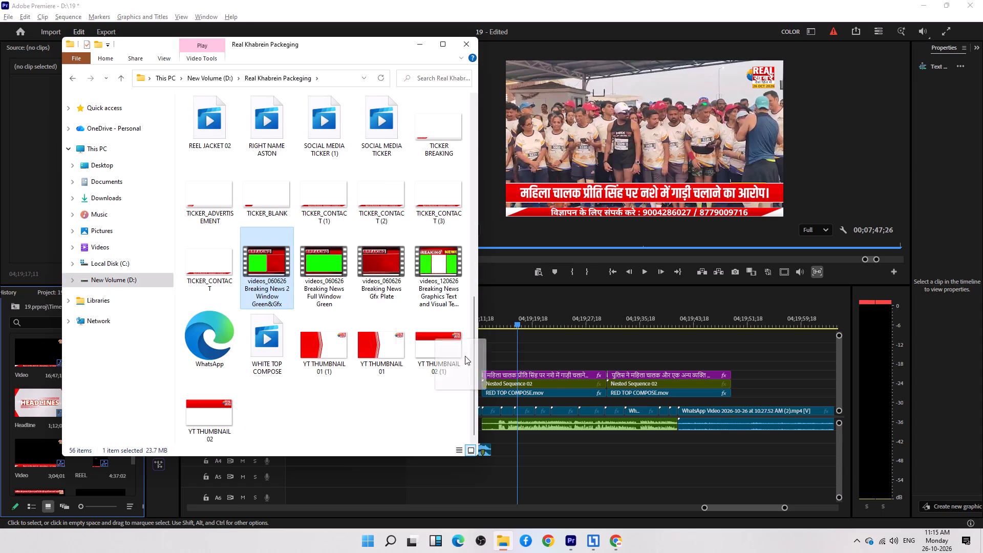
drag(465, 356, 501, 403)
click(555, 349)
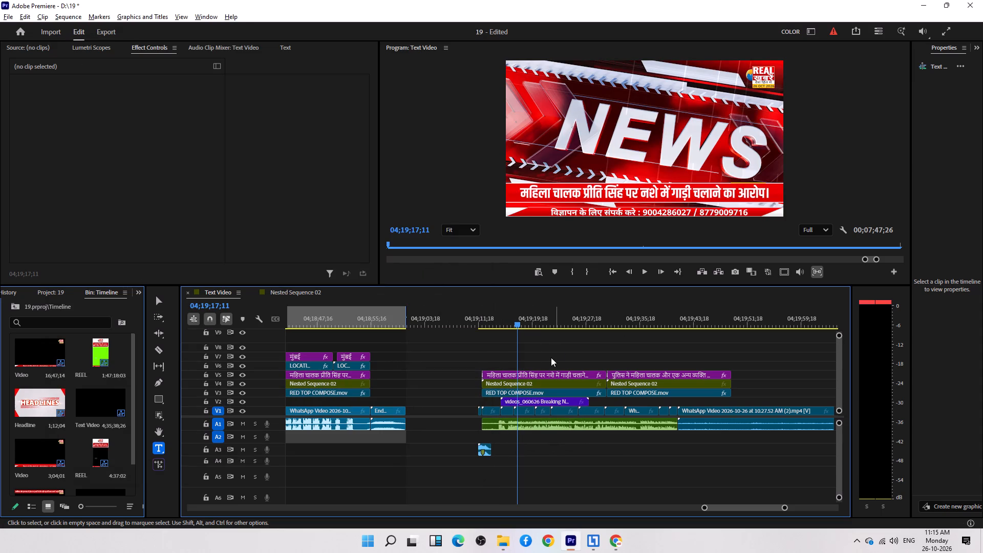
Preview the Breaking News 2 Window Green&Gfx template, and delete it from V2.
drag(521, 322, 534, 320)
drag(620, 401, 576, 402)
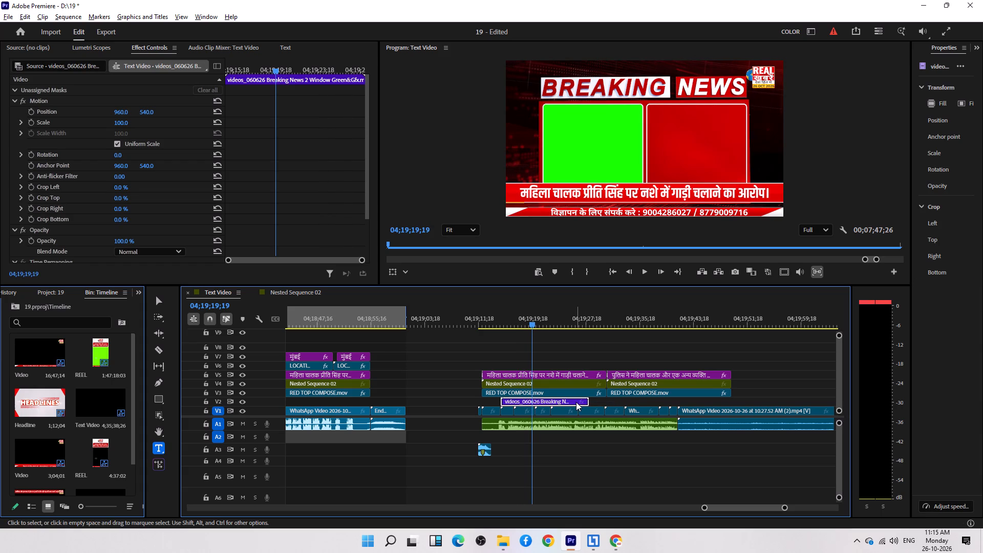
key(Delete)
Place videos_150526 Breaking News Red Theme with Window (1) from the ALL WINDOWS AND TAMPLATES folder on V2 beneath the new story's first red top graphic.
click(505, 537)
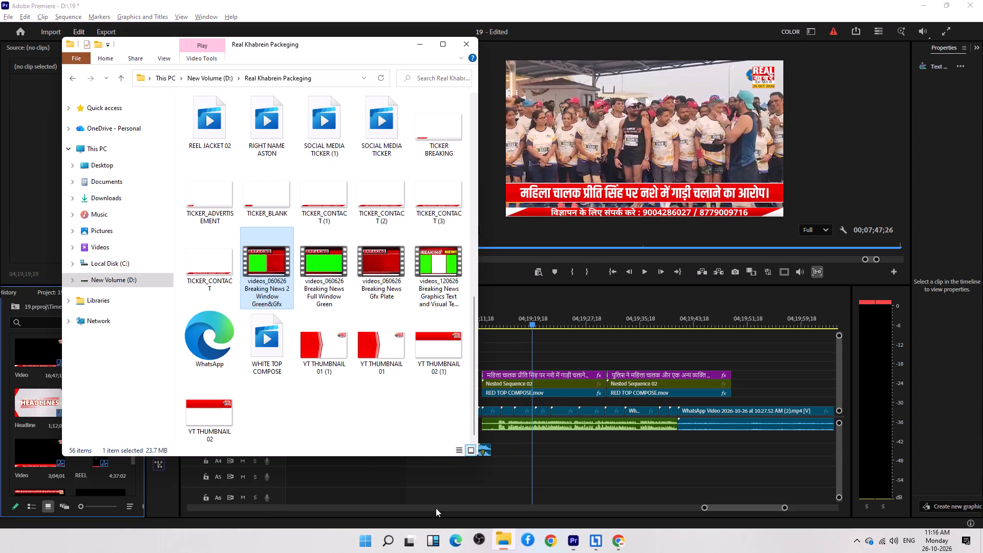
scroll(248, 196, up, 7)
double_click(269, 129)
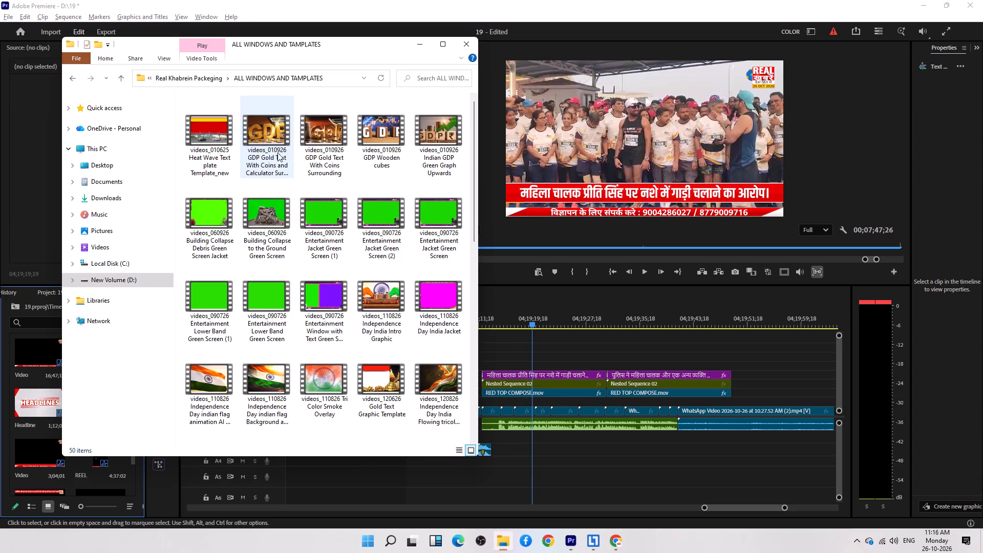
scroll(288, 268, down, 10)
scroll(308, 301, up, 1)
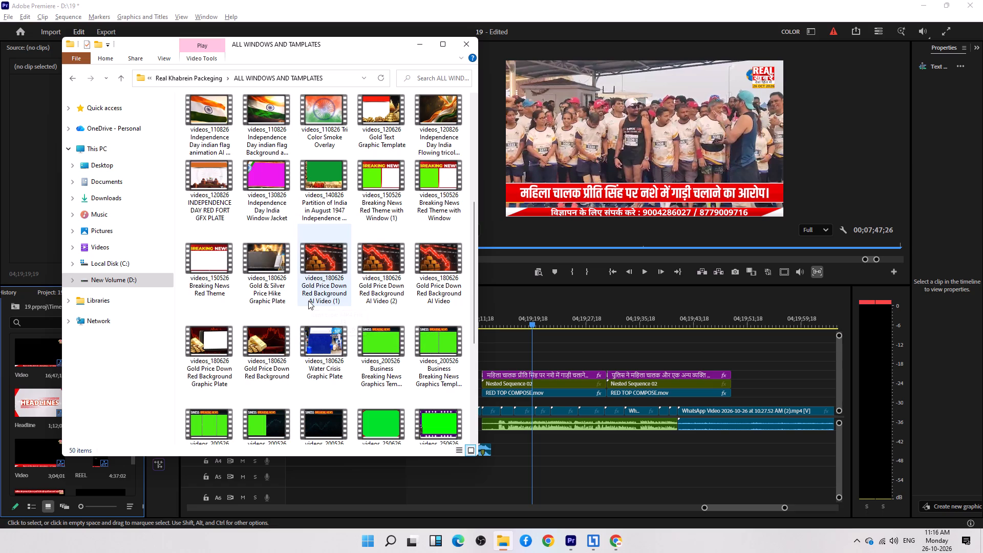
drag(375, 176, 524, 371)
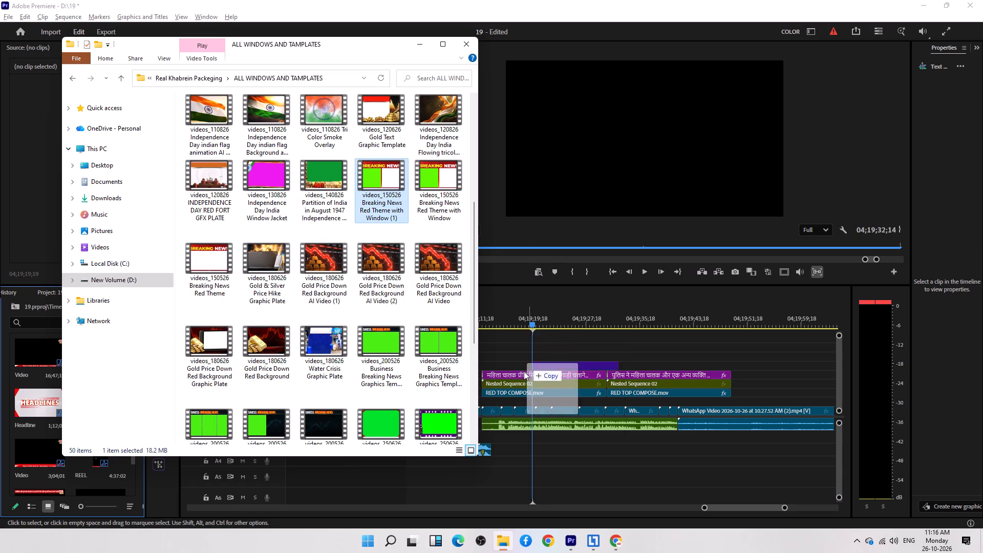
drag(524, 371, 502, 401)
click(553, 329)
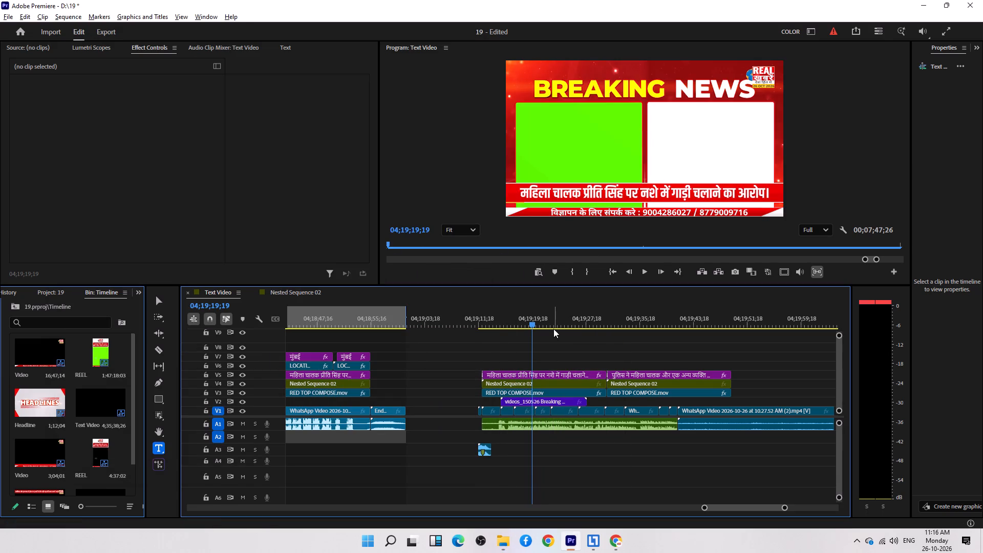
Examine the red Breaking News template's opening animation frame by frame to see when its green and white windows settle.
drag(517, 303, 532, 308)
drag(532, 325, 574, 336)
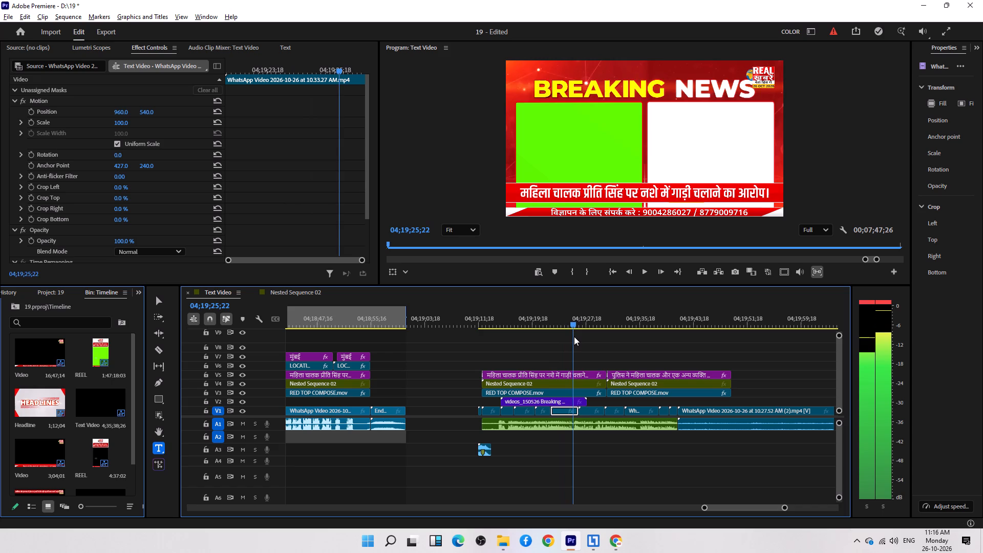
drag(574, 336, 515, 353)
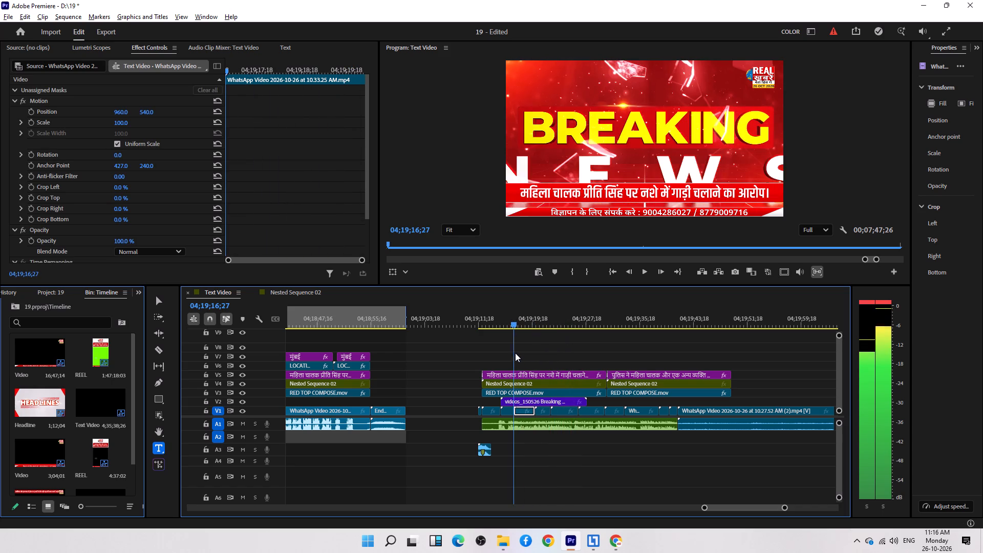
drag(515, 353, 525, 356)
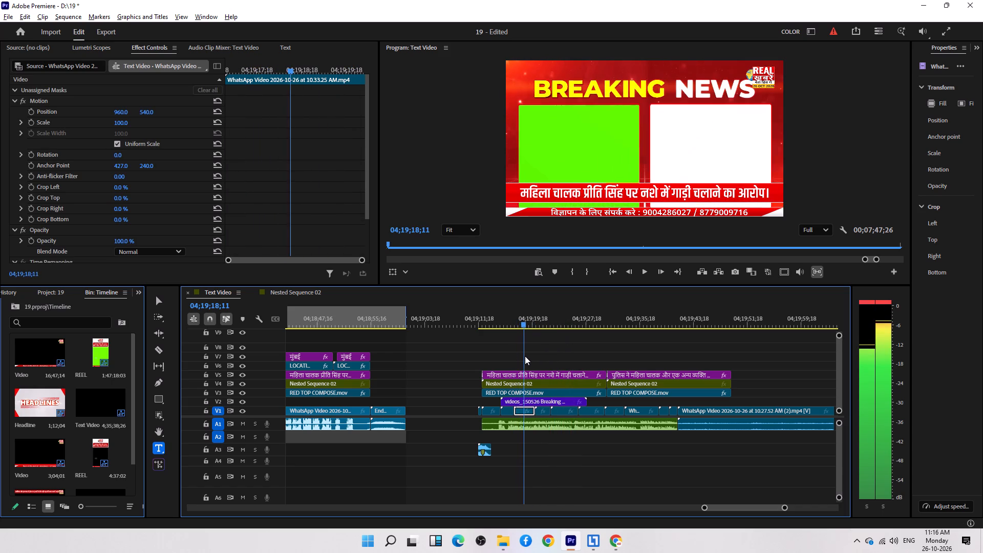
drag(525, 356, 527, 353)
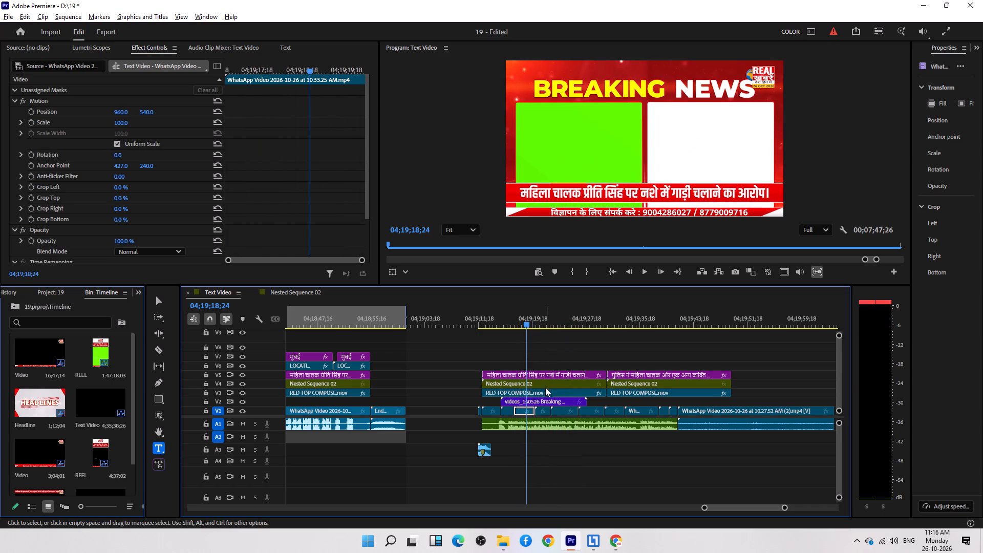
key(Right)
key(Right)
key(Right)
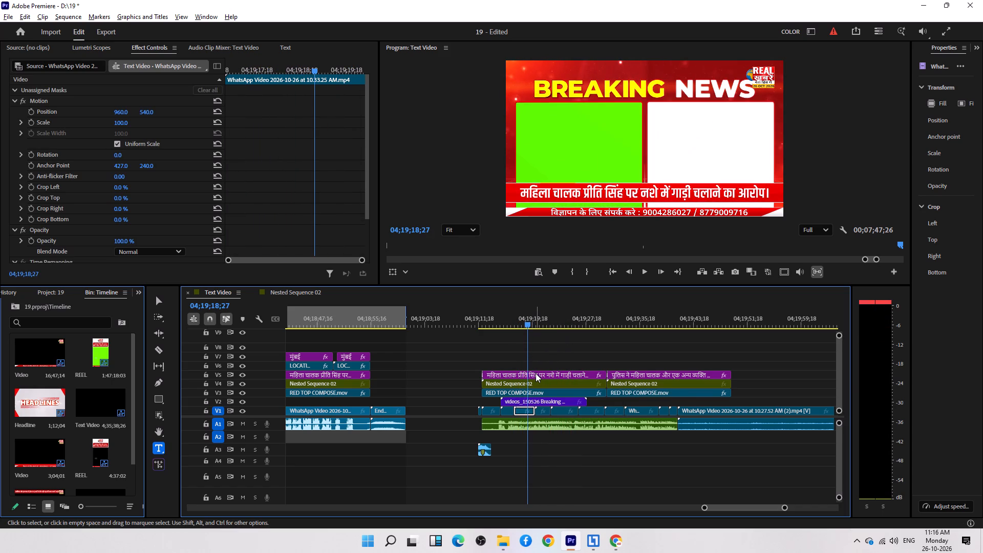
key(Left)
key(Left)
key(Left)
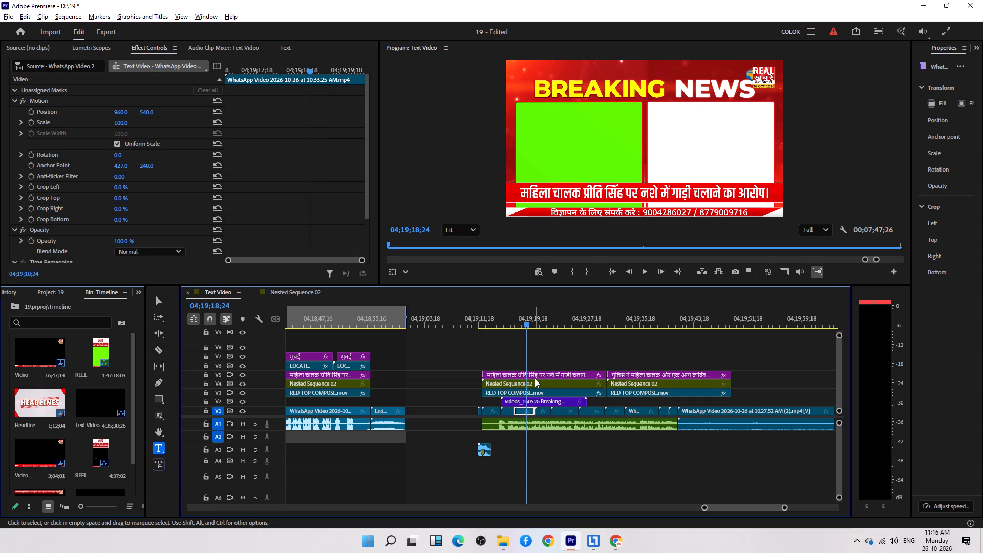
key(Left)
key(Left)
key(Left)
key(Left)
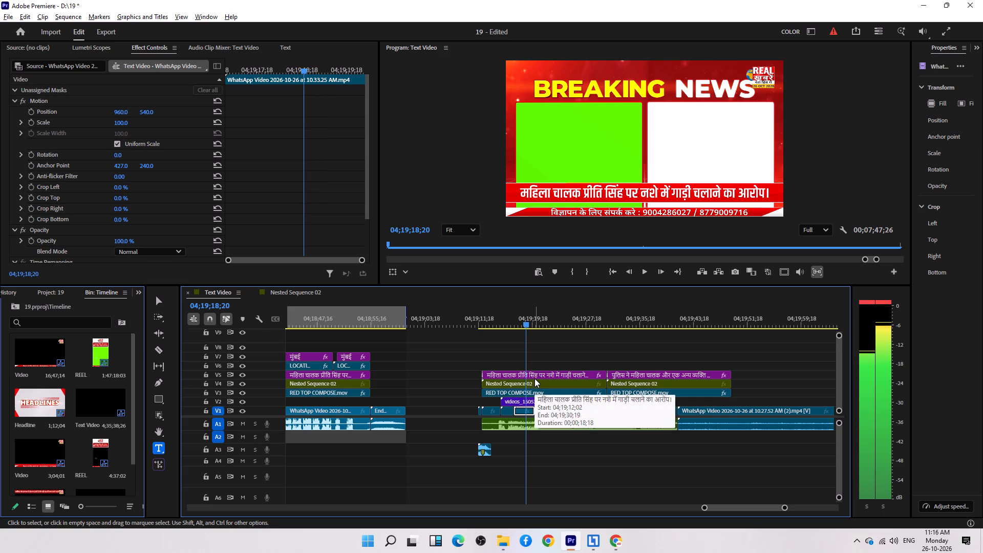
key(Left)
key(Left)
key(Left)
key(Left)
key(Left)
key(Left)
key(Left)
key(Left)
key(Left)
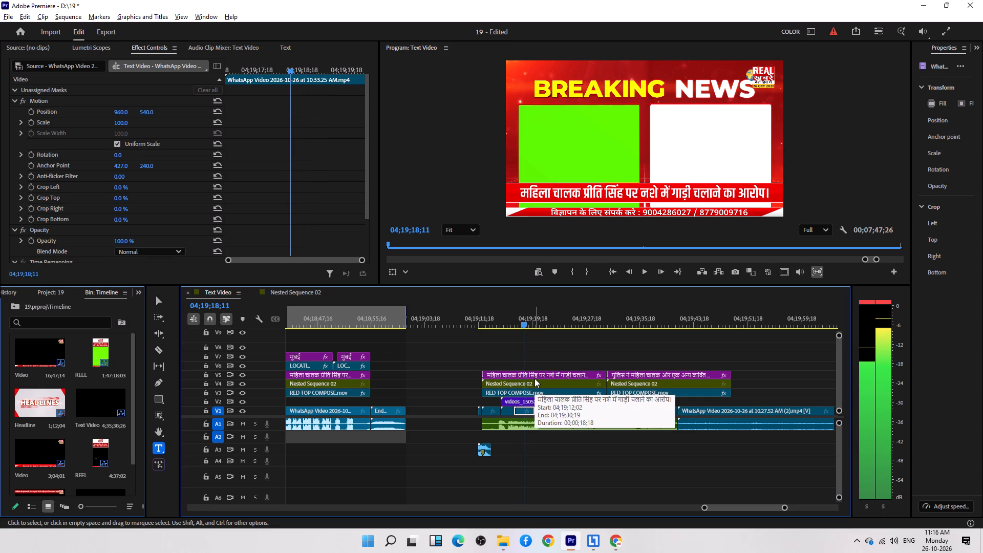
Split the red Breaking News template on V2 at 04;19;22;11, in line with the cut between footage clips on V1.
key(Down)
key(Down)
click(526, 396)
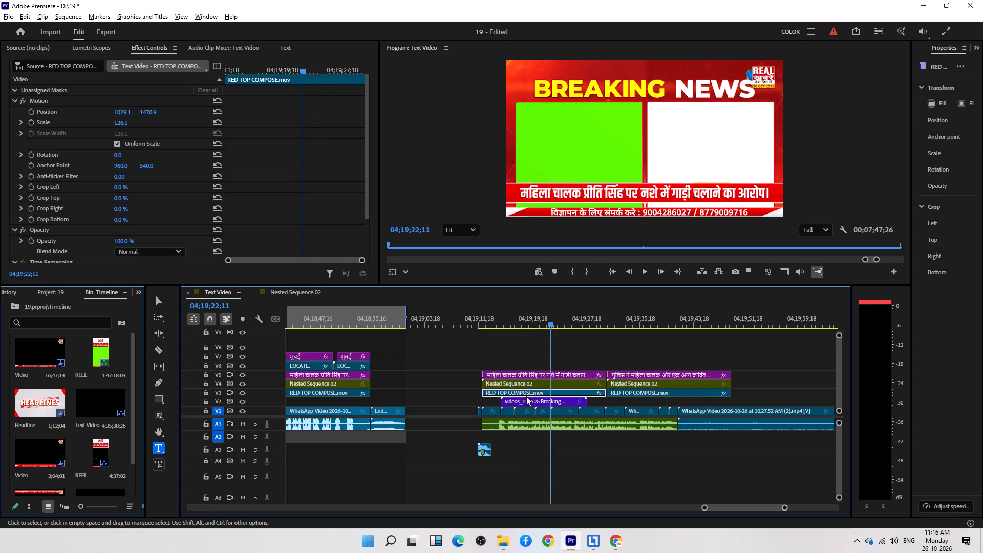
click(534, 399)
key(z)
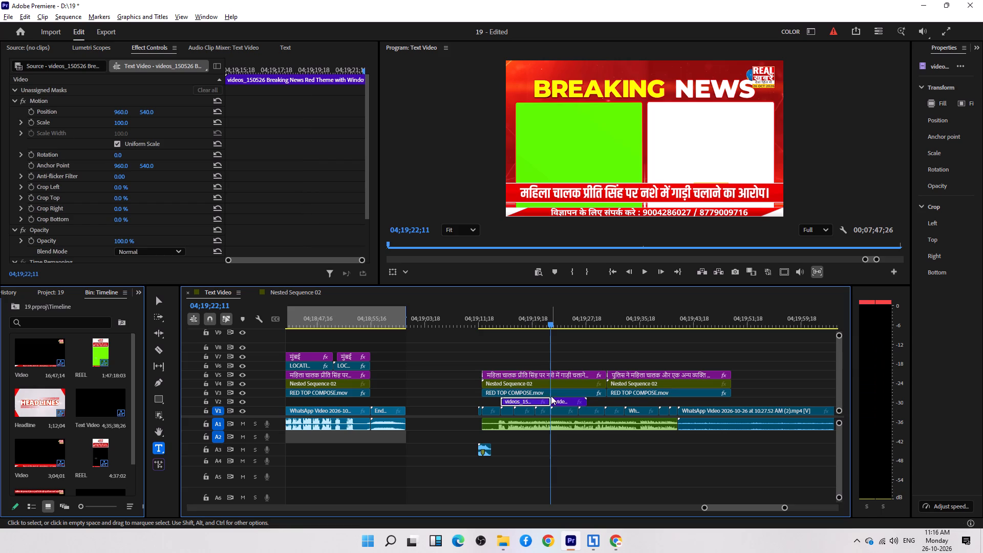
Delete the first Breaking News Red Theme clip on V2 and move the remaining one to the start of the new story.
key(Delete)
drag(565, 402, 517, 400)
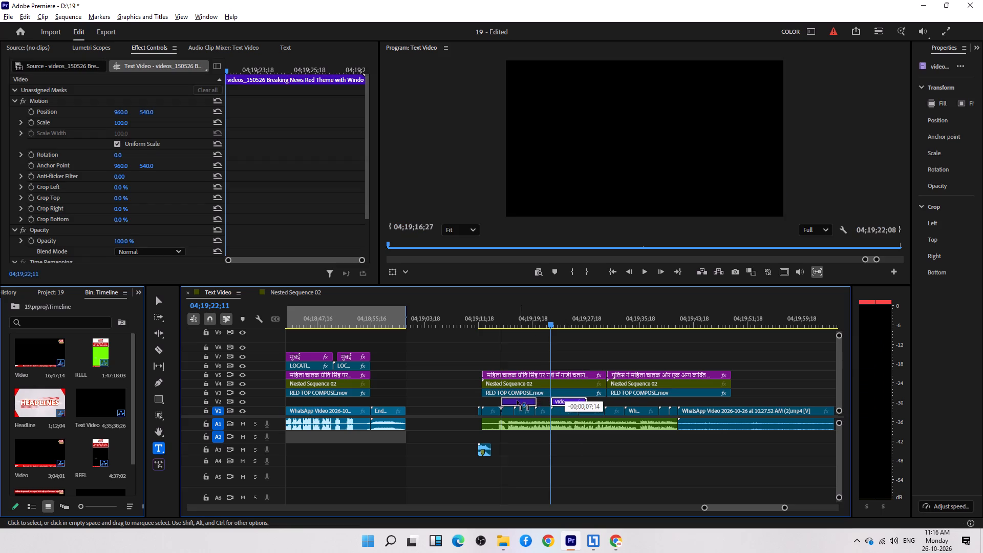
drag(517, 400, 496, 402)
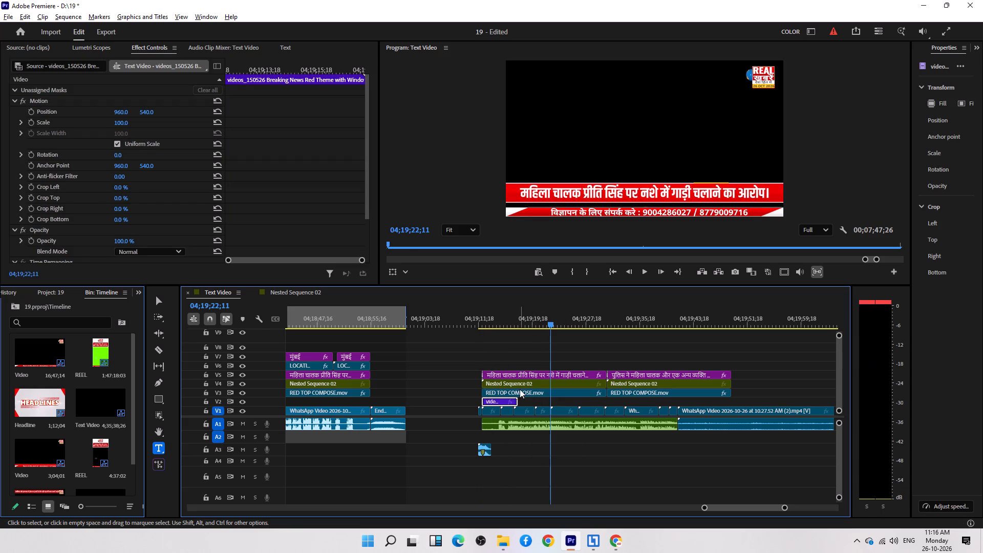
Delete both RED TOP COMPOSE.mov clips from track V3 above the new story.
drag(526, 316, 513, 323)
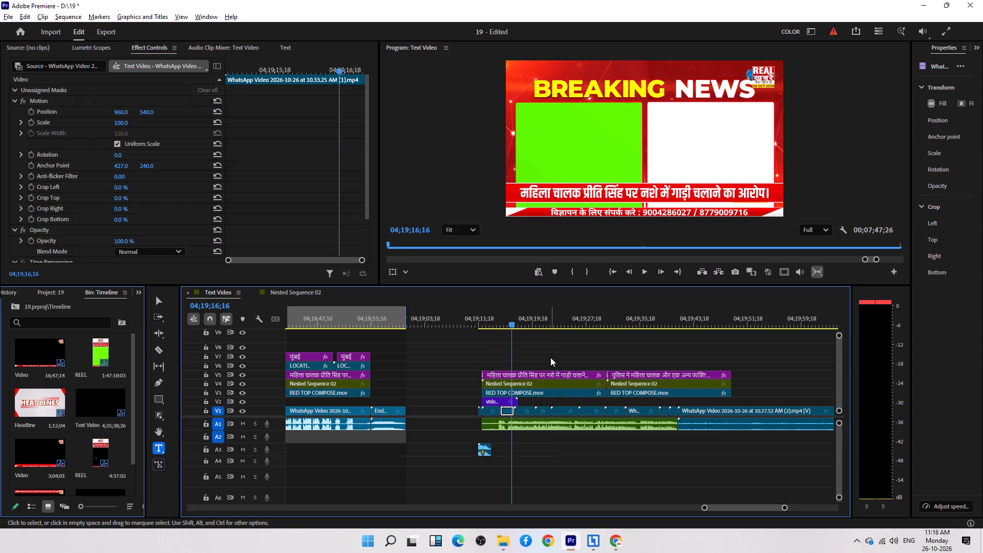
drag(609, 404, 579, 396)
key(Delete)
drag(663, 399, 649, 392)
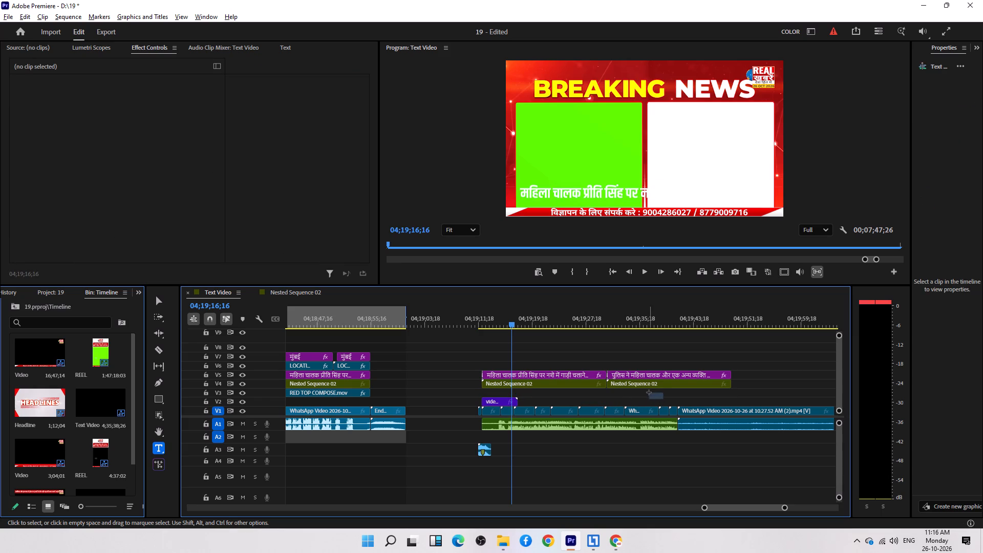
drag(649, 392, 649, 393)
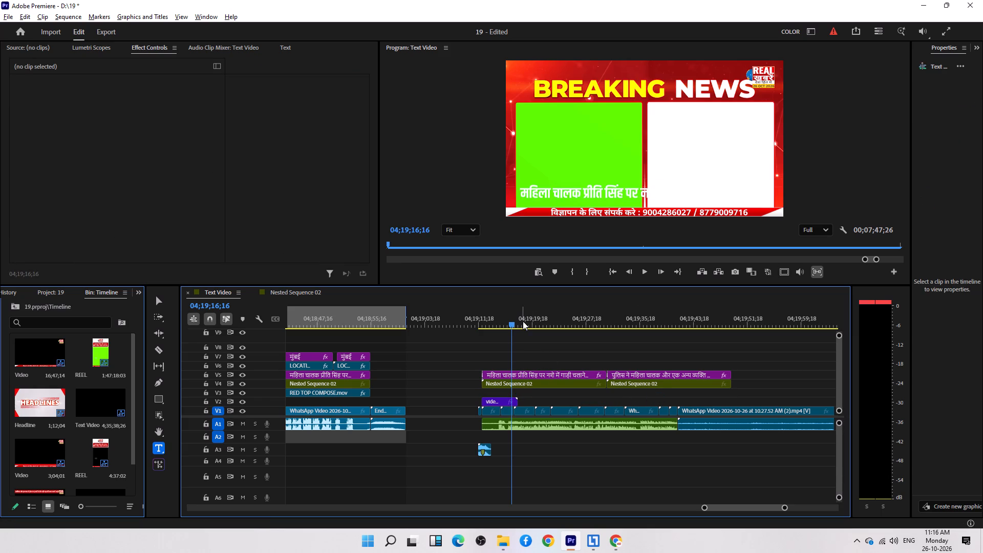
Shift the Breaking News Red Theme clip on V2 one frame earlier, aligning its start with the story's opening clip at 04;19;12;02.
drag(540, 391, 495, 403)
key(ctrl+c)
key(Up)
key(Up)
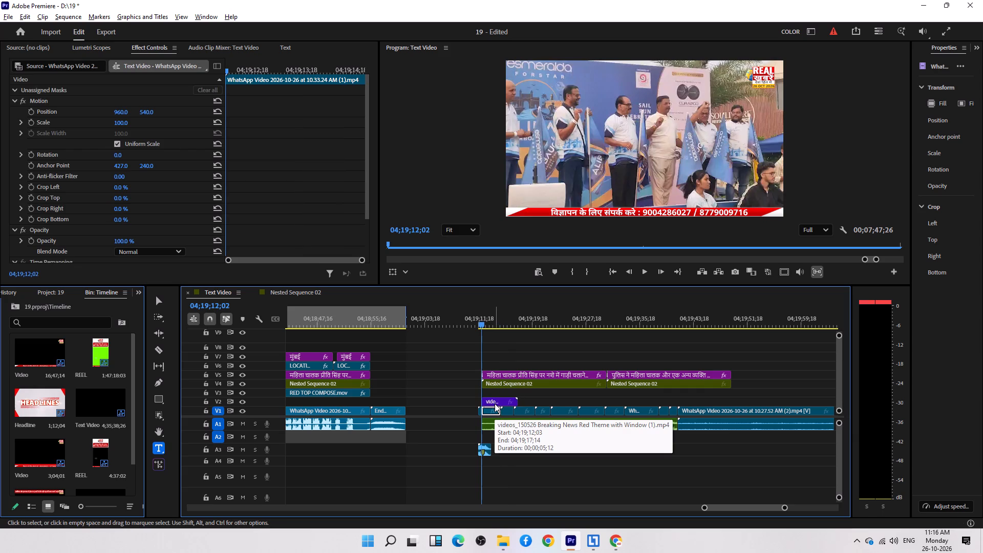
key(equal)
key(equal)
key(equal)
key(equal)
key(equal)
drag(605, 398, 593, 401)
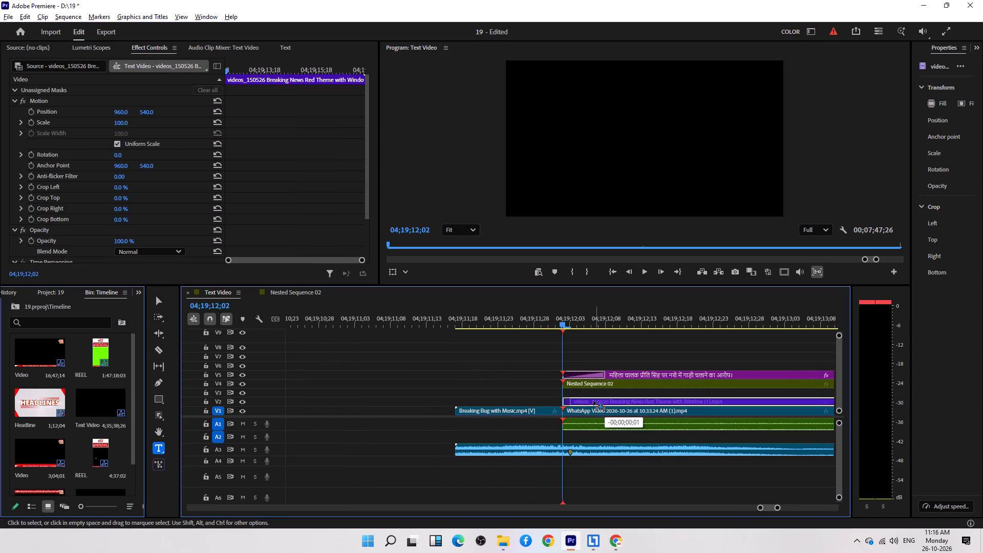
drag(593, 401, 592, 401)
click(592, 401)
Paste copies of the Breaking News Red Theme clip end to end on V2 until they just pass the start of WhatsApp Video 10.27.52 AM (2).
key(ctrl+c)
key(ctrl+v)
key(ctrl+v)
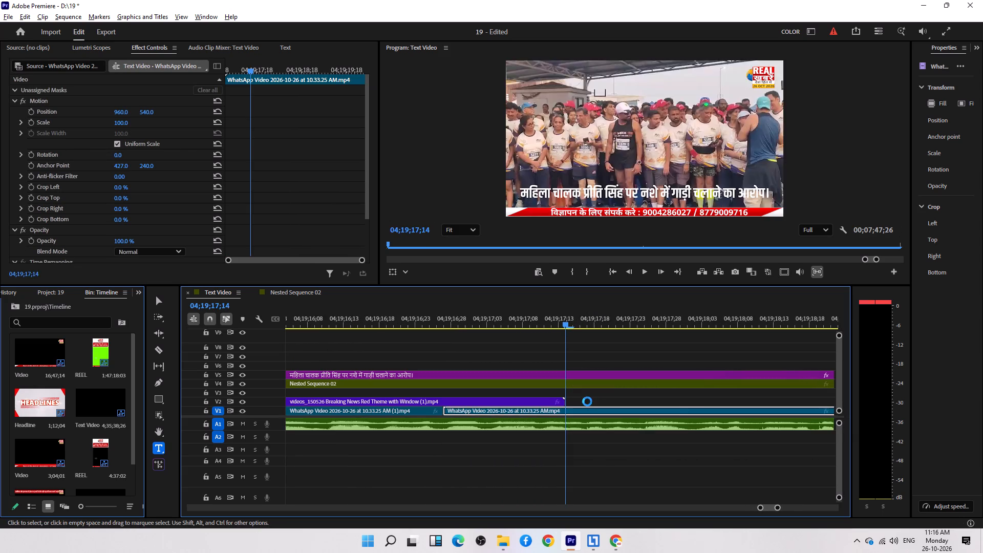
key(ctrl+v)
key(ctrl+v)
key(ctrl+v)
key(ctrl+v)
key(ctrl+v)
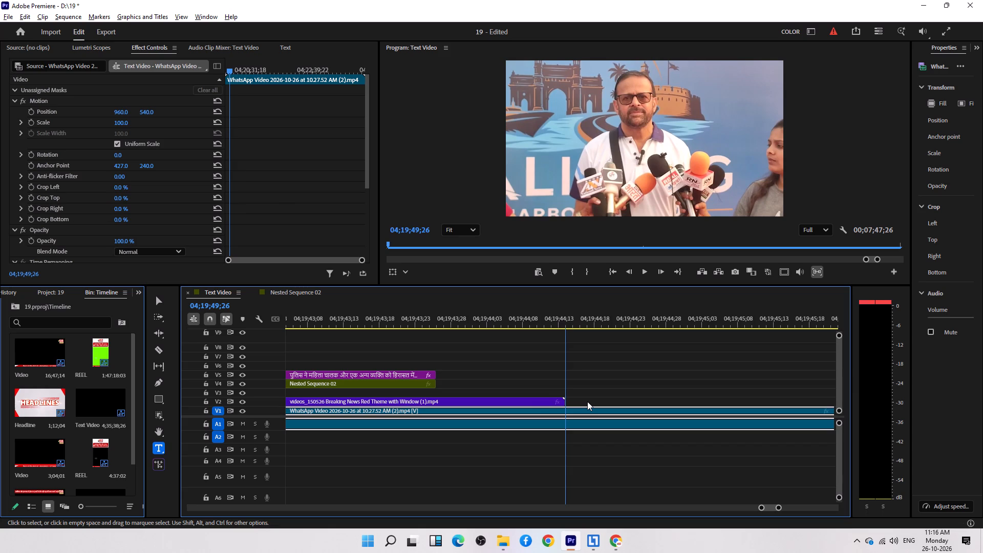
key(ctrl+z)
key(ctrl+z)
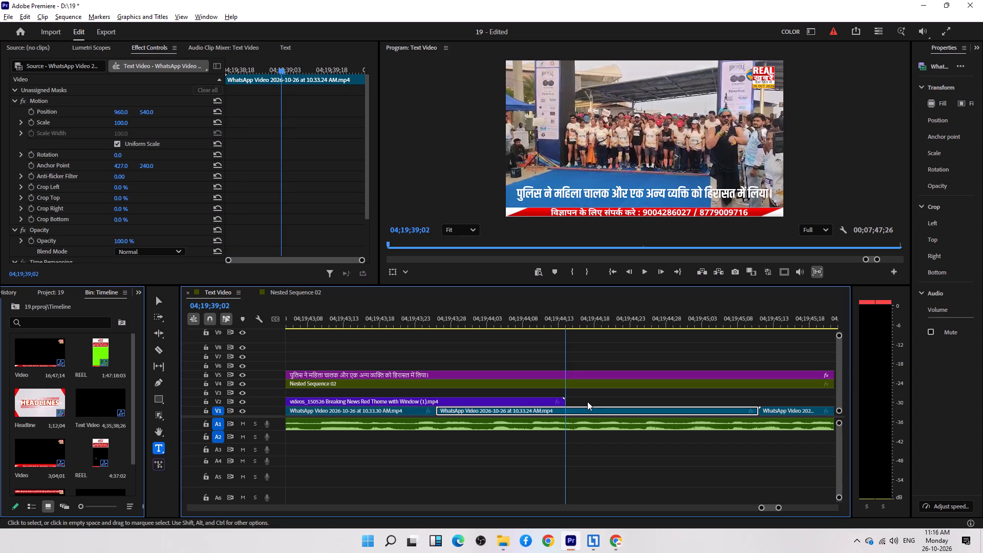
key(minus)
key(minus)
key(minus)
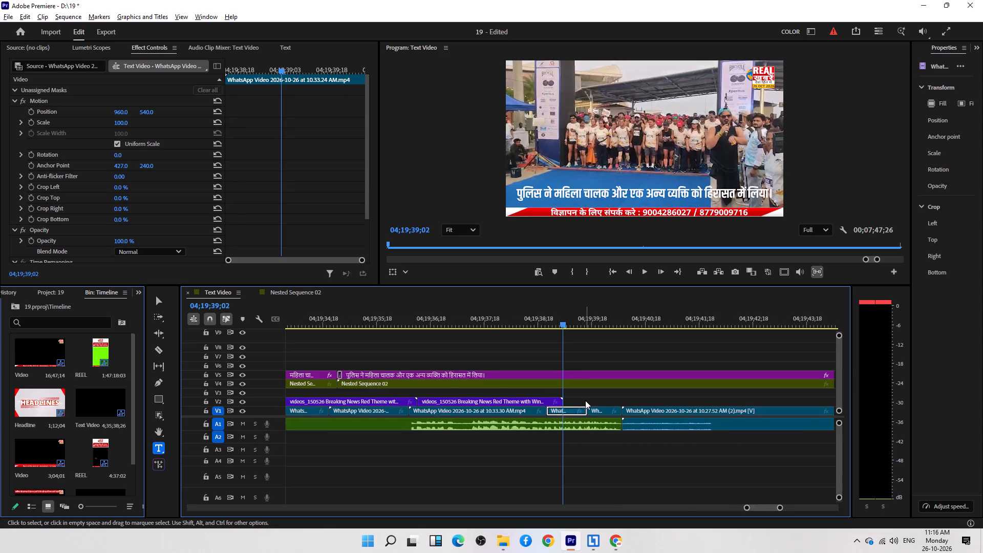
key(minus)
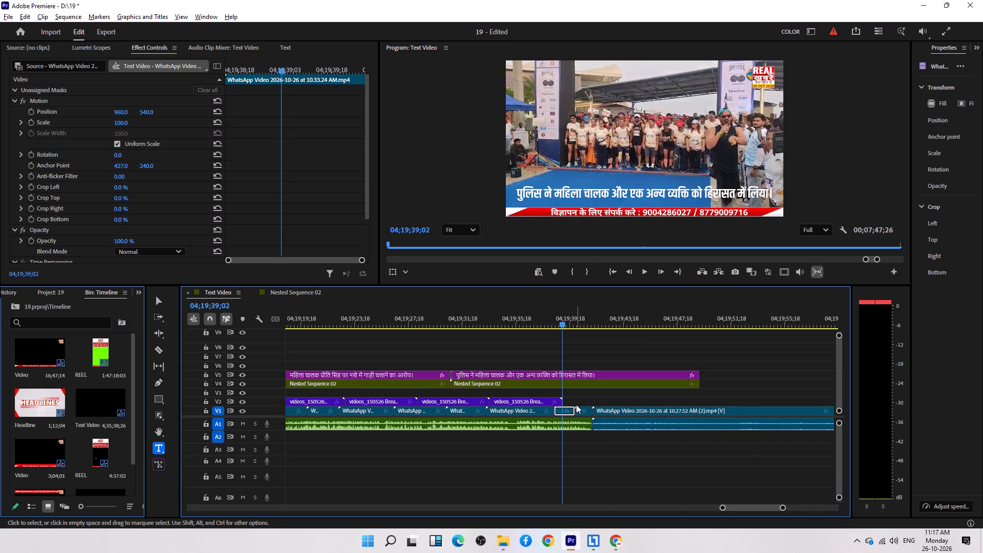
key(ctrl+v)
Trim the last Breaking News Red Theme copy on V2 to end where WhatsApp Video 10.27.52 AM (2) begins.
drag(634, 395, 592, 398)
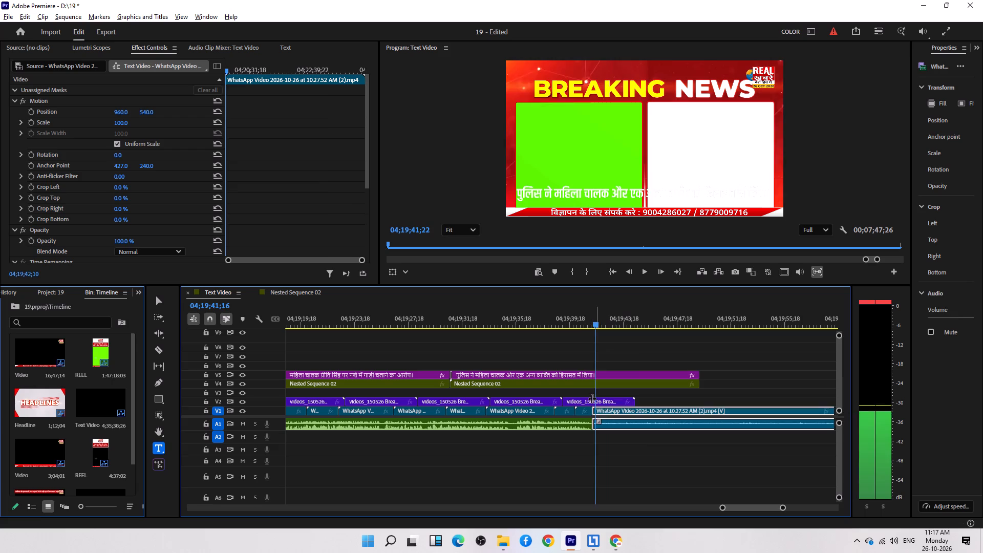
drag(592, 398, 587, 398)
drag(634, 403, 592, 409)
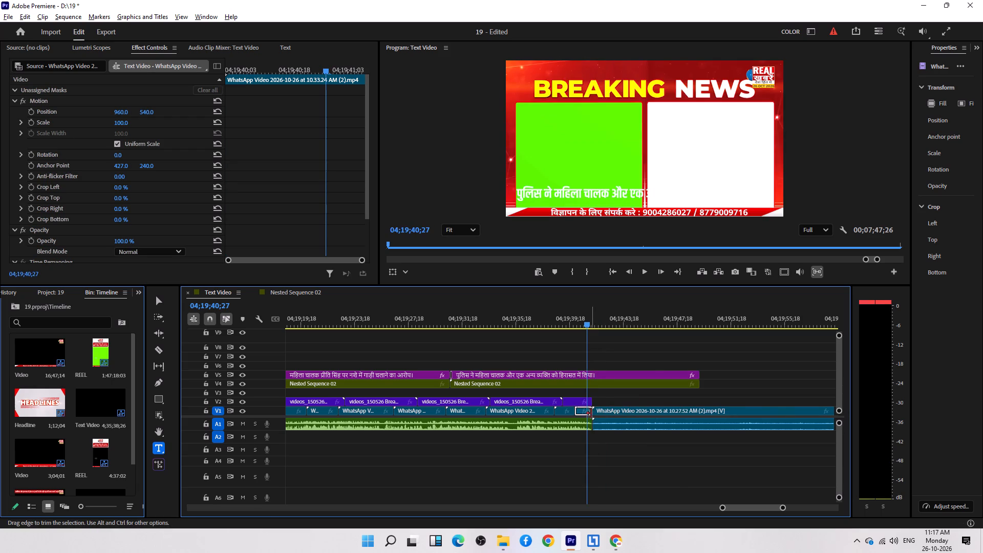
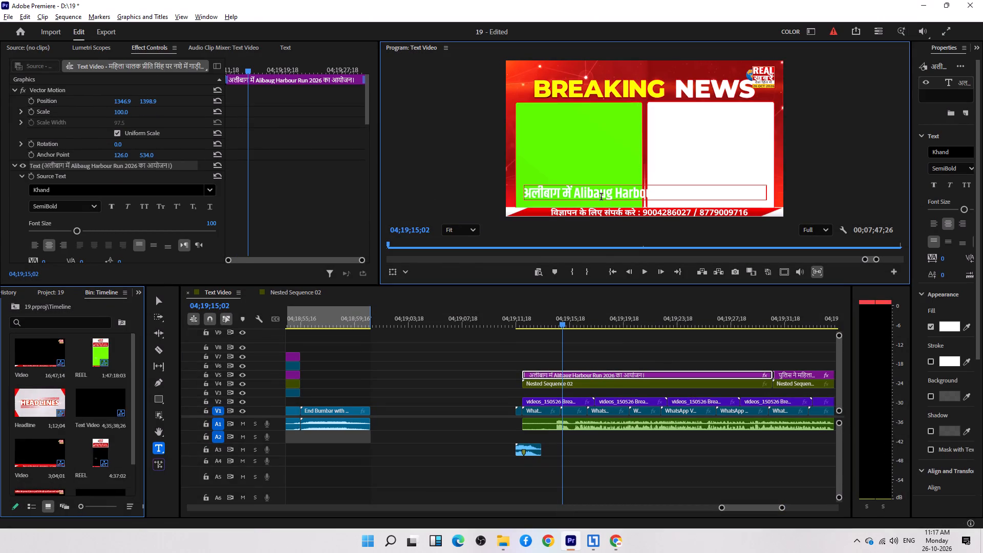
Change the fill colour of the whole Alibaug headline to red D40000, keeping the font size at 100.
key(ctrl+a)
scroll(143, 228, down, 5)
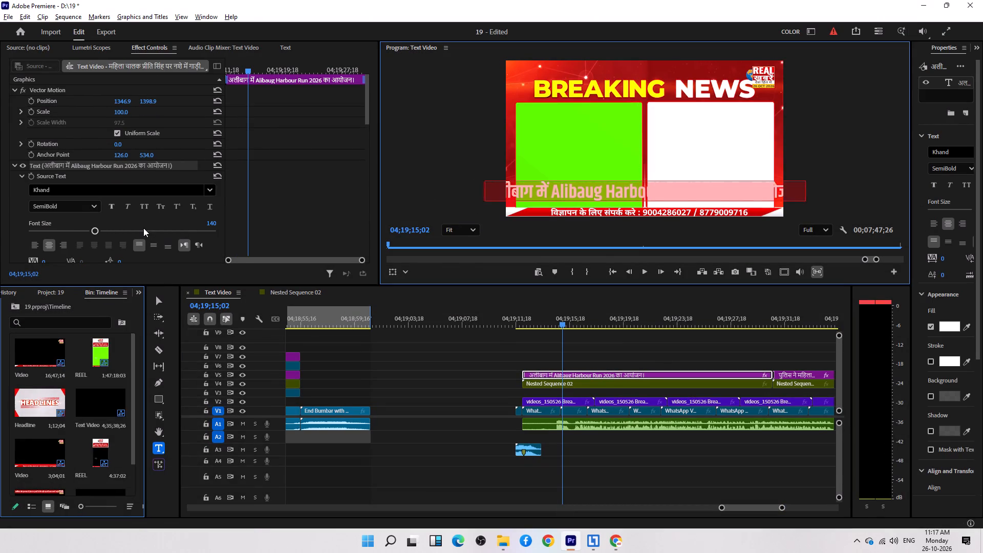
key(ctrl+z)
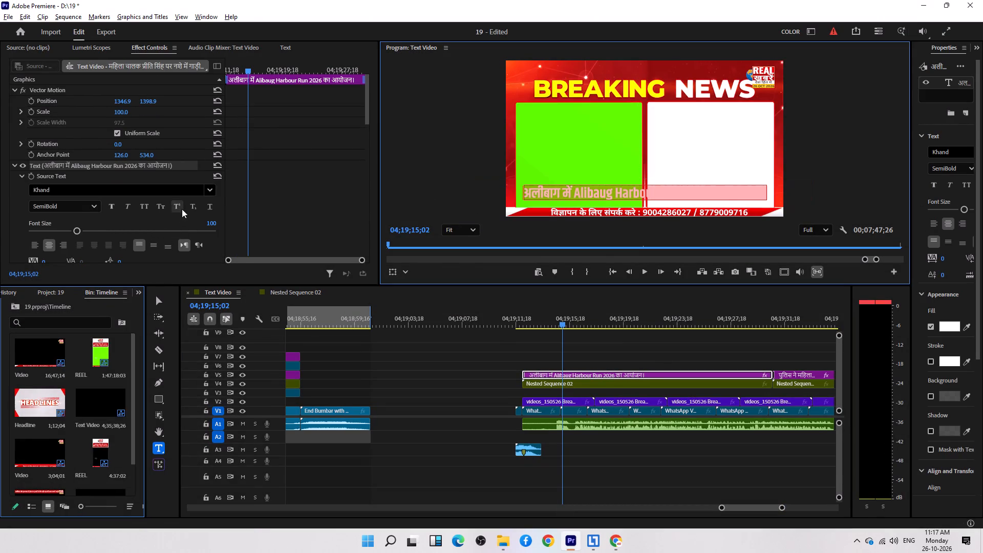
scroll(196, 158, down, 6)
scroll(174, 245, down, 4)
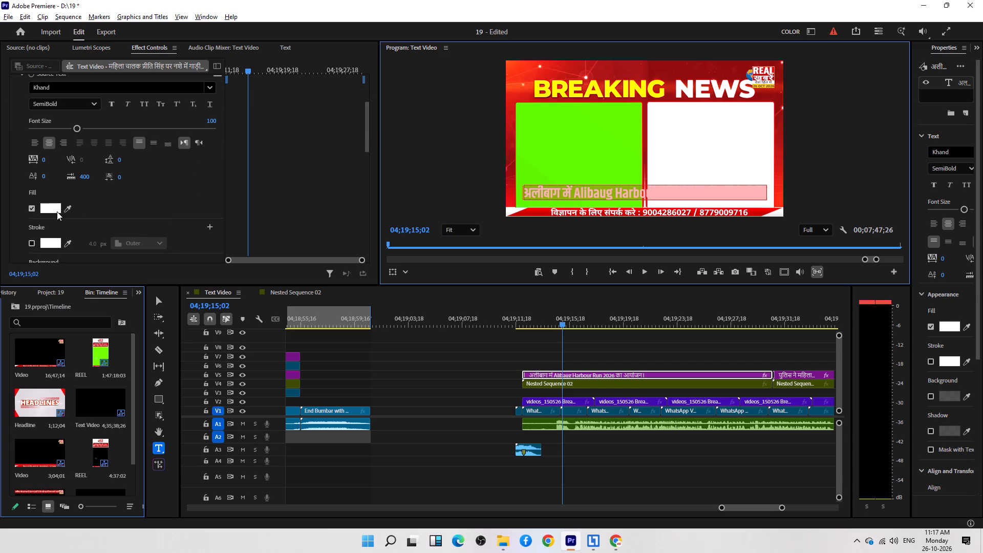
click(50, 210)
drag(453, 258, 519, 301)
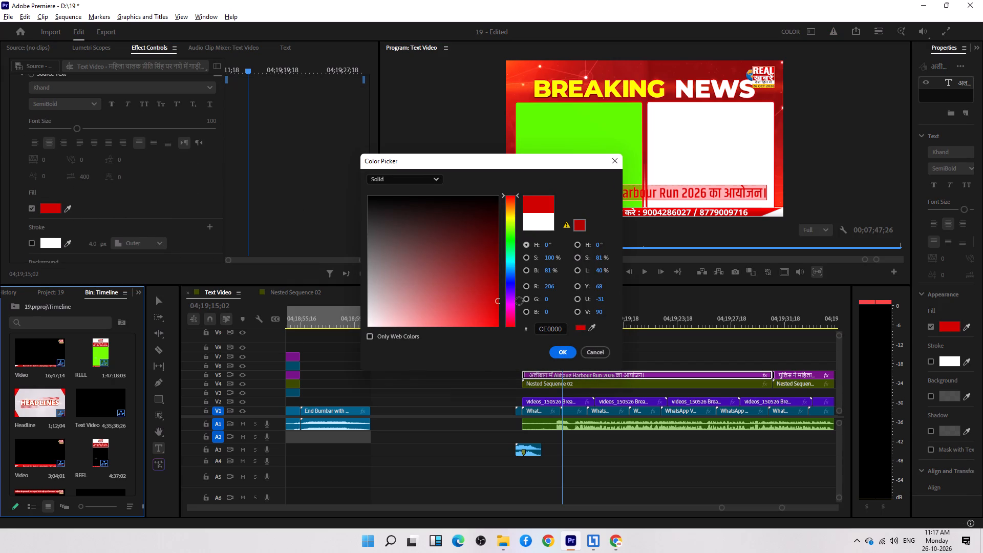
drag(519, 301, 521, 304)
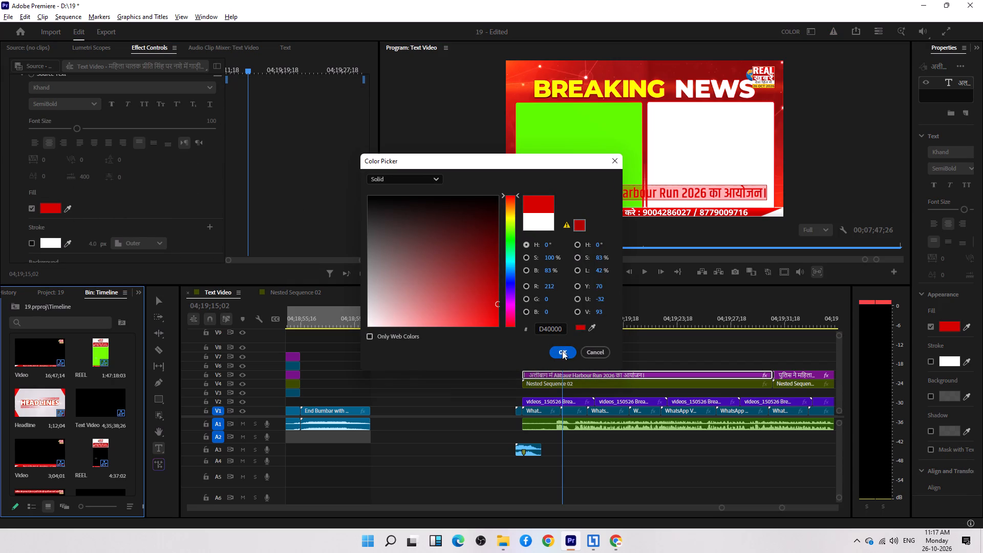
click(562, 351)
Turn on the shadow for the red Alibaug headline text.
scroll(153, 174, down, 5)
scroll(118, 228, down, 5)
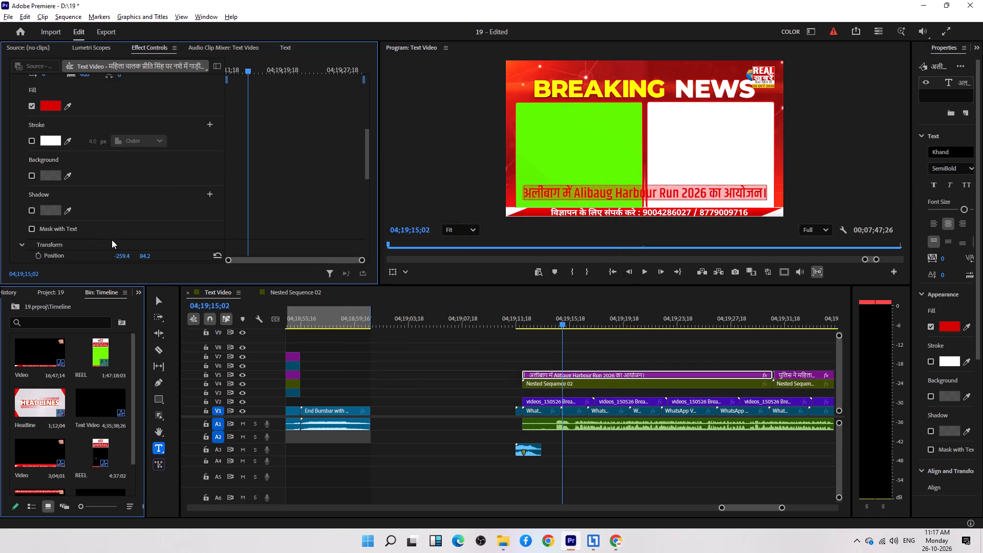
click(32, 209)
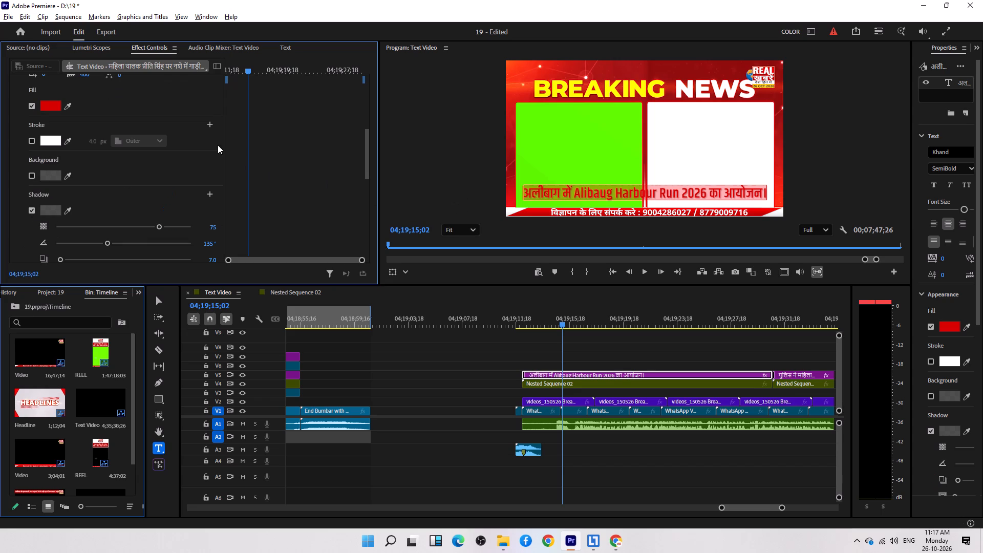
Insert a line break in the headline after "अलीबाग में".
click(575, 186)
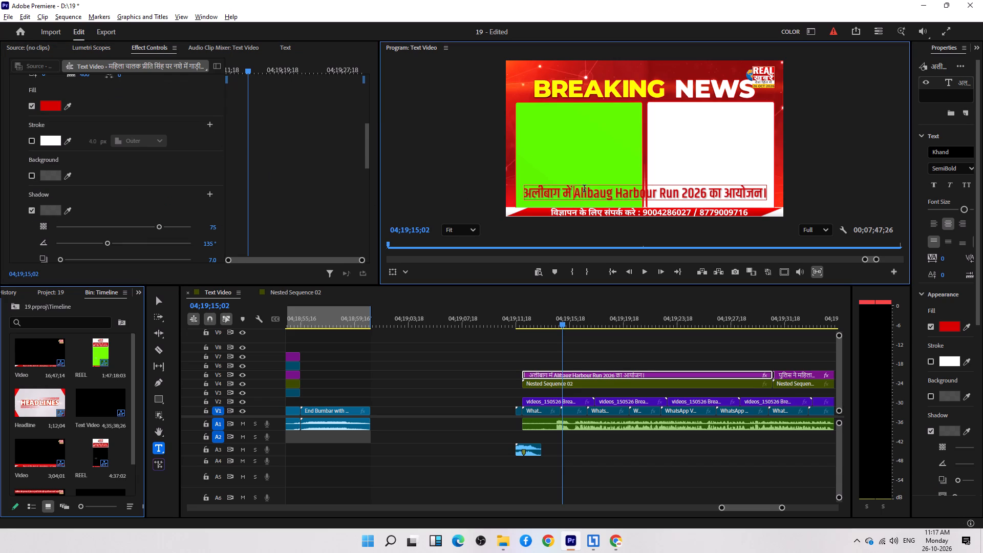
key(BackSpace)
key(Return)
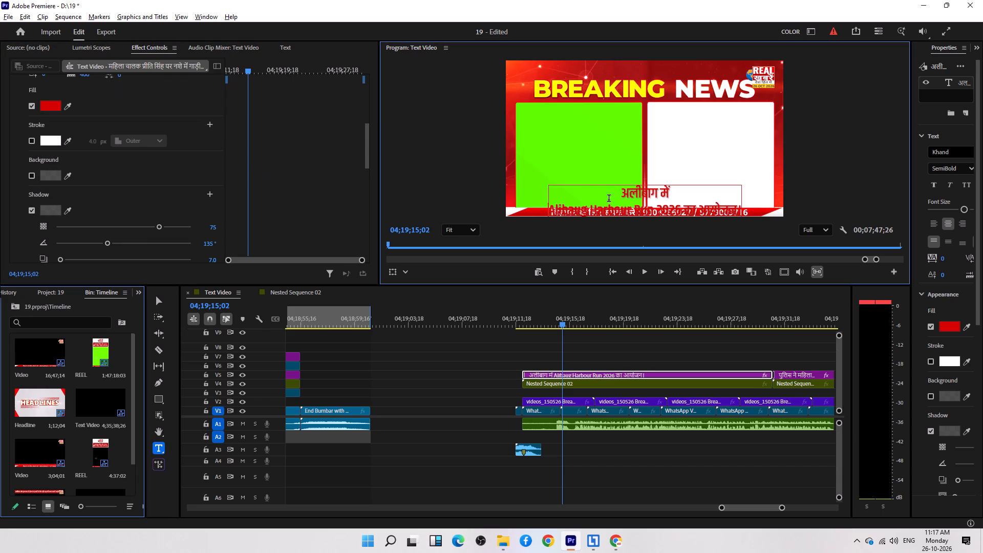
Move the two-line headline up to the top of the white window in the Breaking News background.
scroll(291, 189, up, 12)
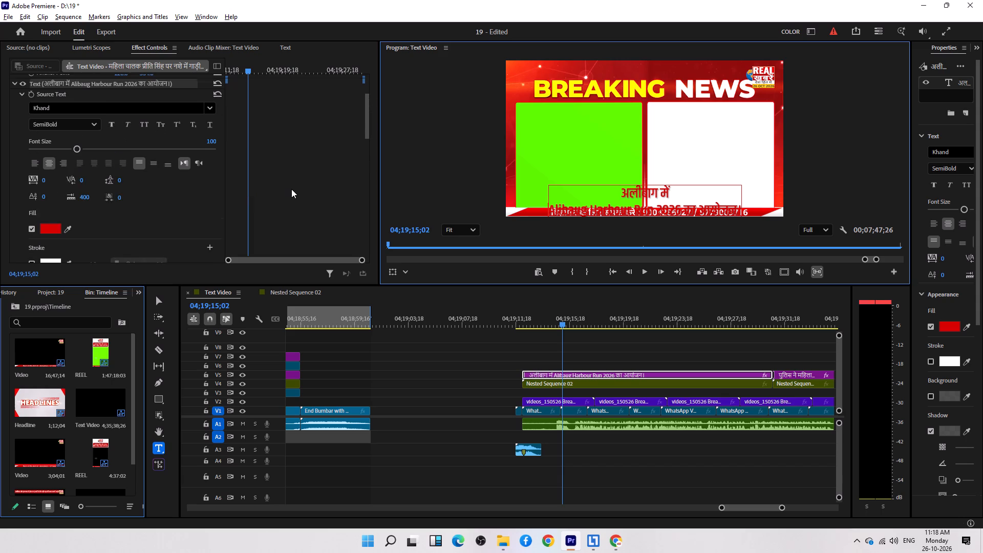
click(156, 301)
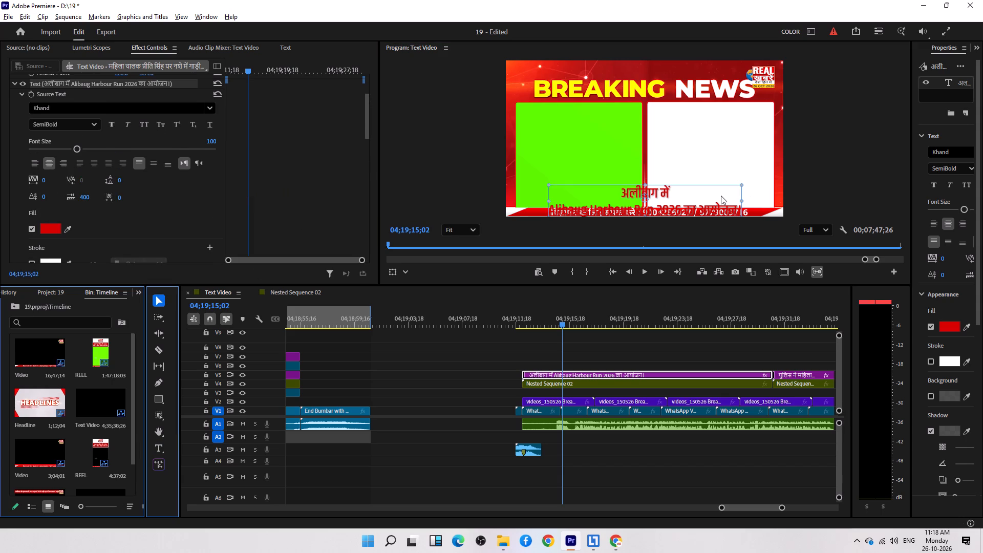
drag(721, 196, 789, 125)
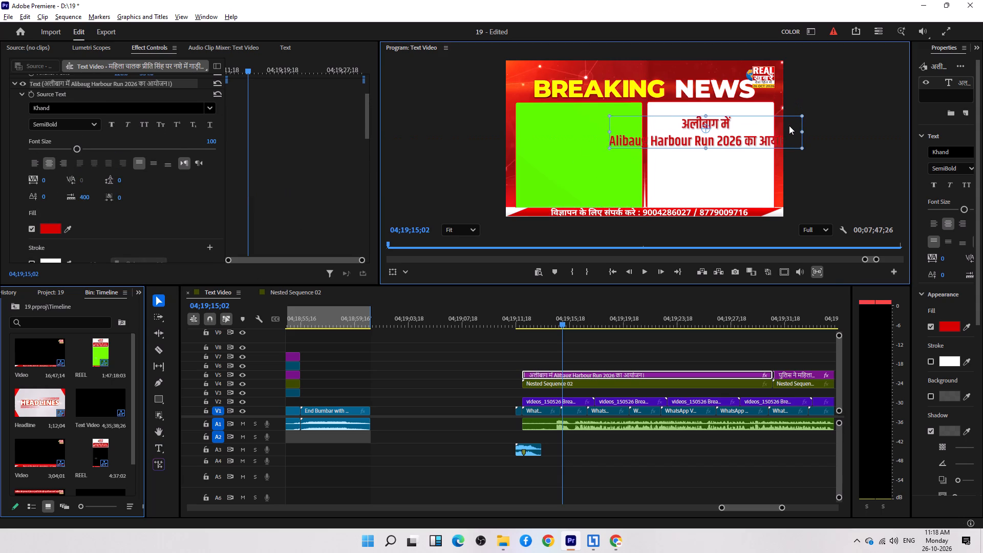
drag(789, 125, 789, 125)
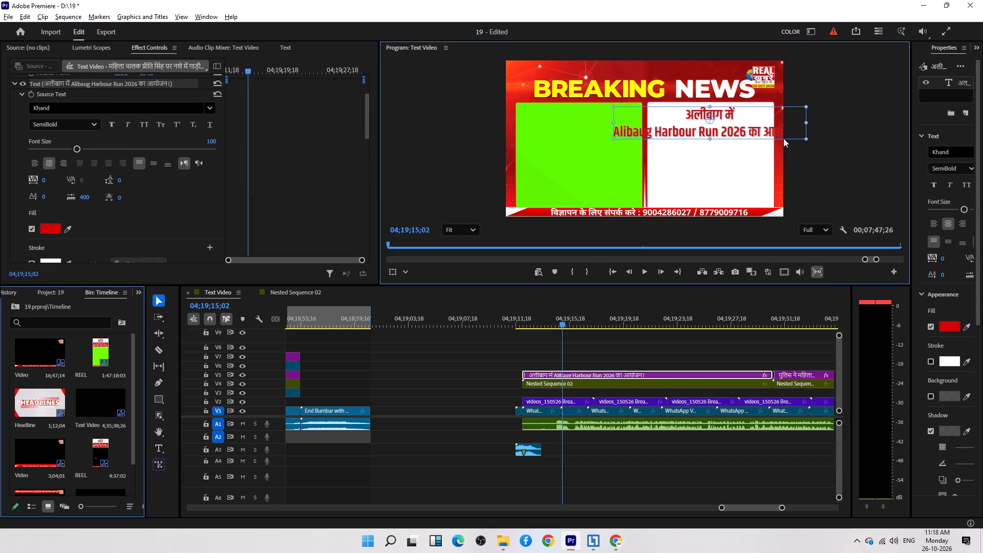
Break the rest of the headline into three lines: "Alibaug Harbour", "Run 2026" and "का आयोजन।".
click(697, 128)
double_click(696, 131)
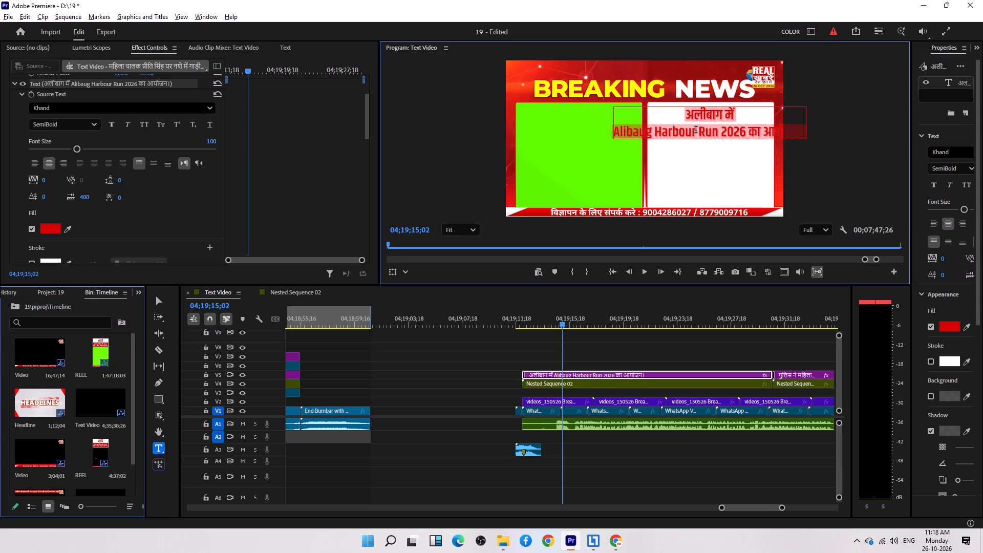
click(698, 131)
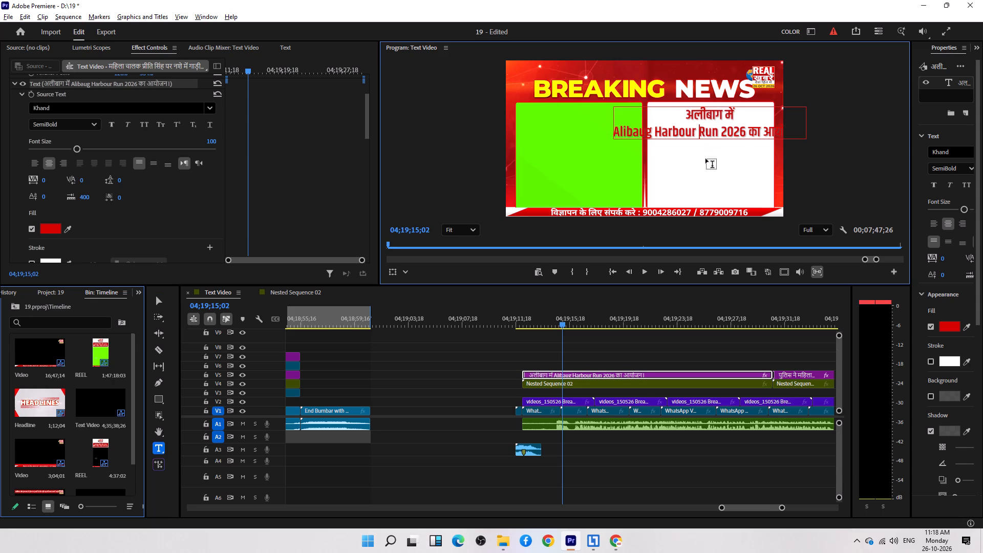
key(BackSpace)
key(Return)
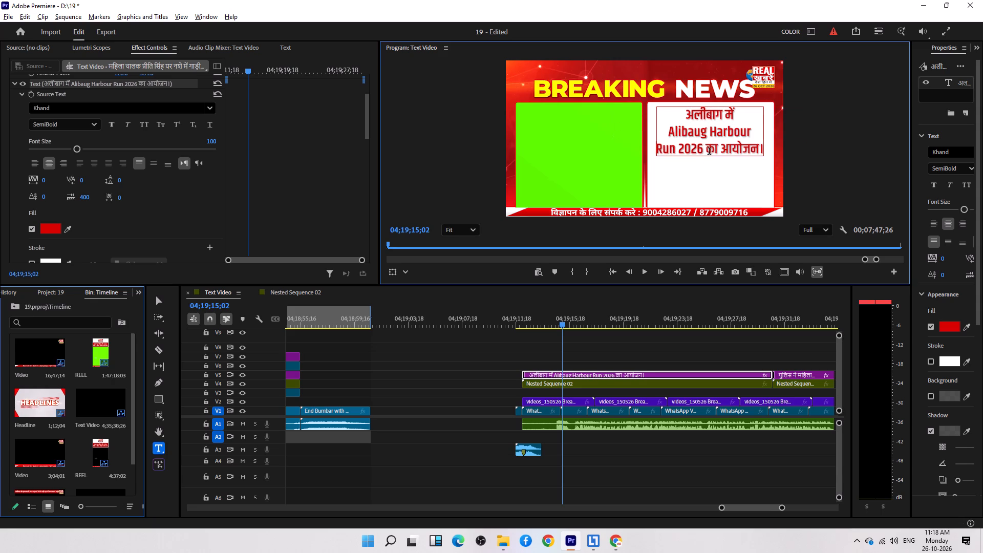
click(707, 152)
key(BackSpace)
key(Return)
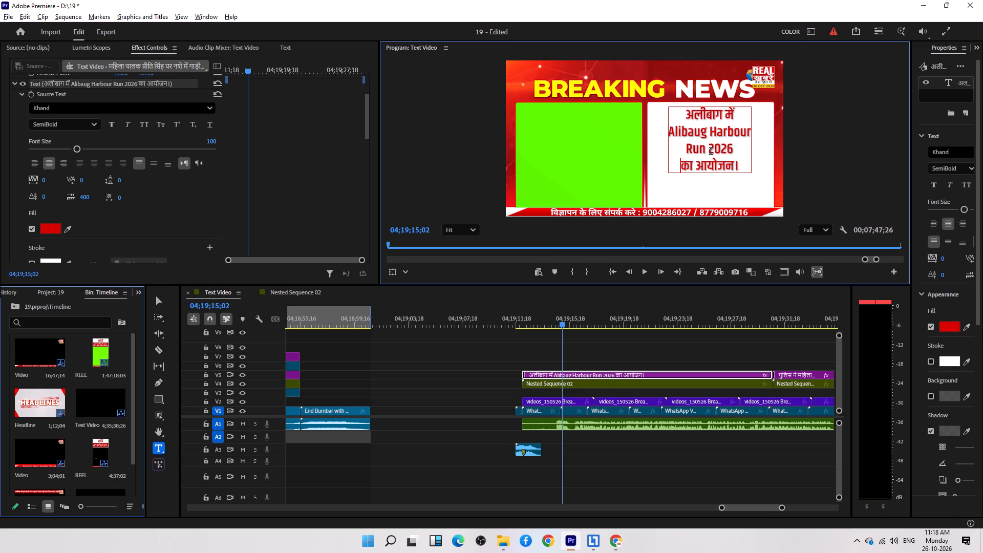
Enlarge the four-line headline and centre it so it fills the white window, then deselect it.
click(159, 299)
drag(710, 174, 713, 183)
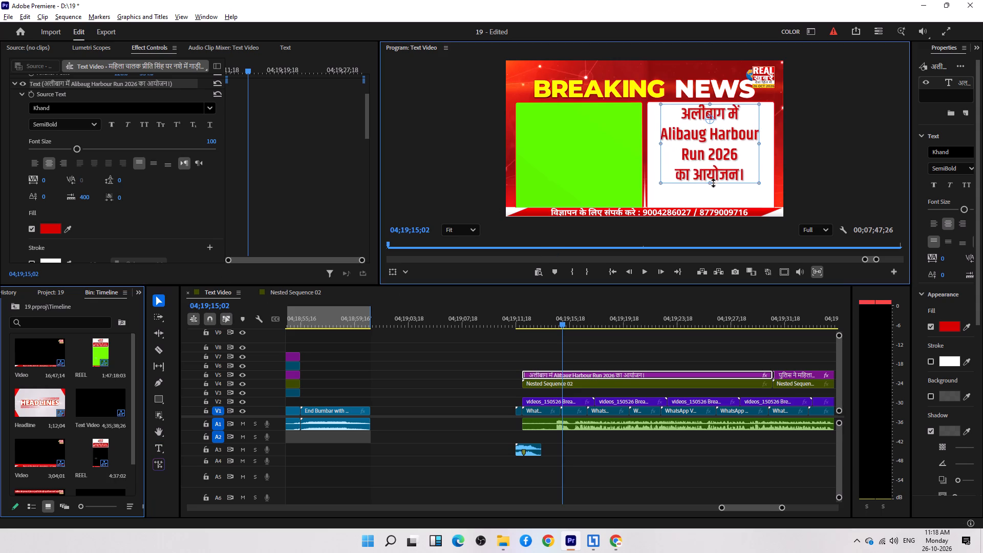
drag(713, 183, 713, 185)
drag(719, 138, 722, 154)
click(658, 353)
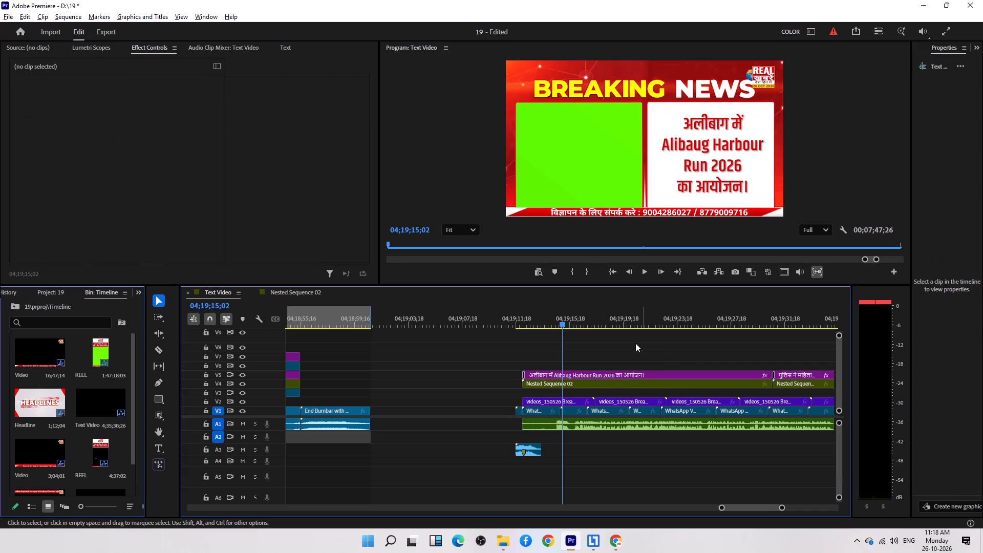
Find the Ultra Key effect by searching for ULT and apply it to the first Breaking News Red Theme clip on V2.
click(94, 49)
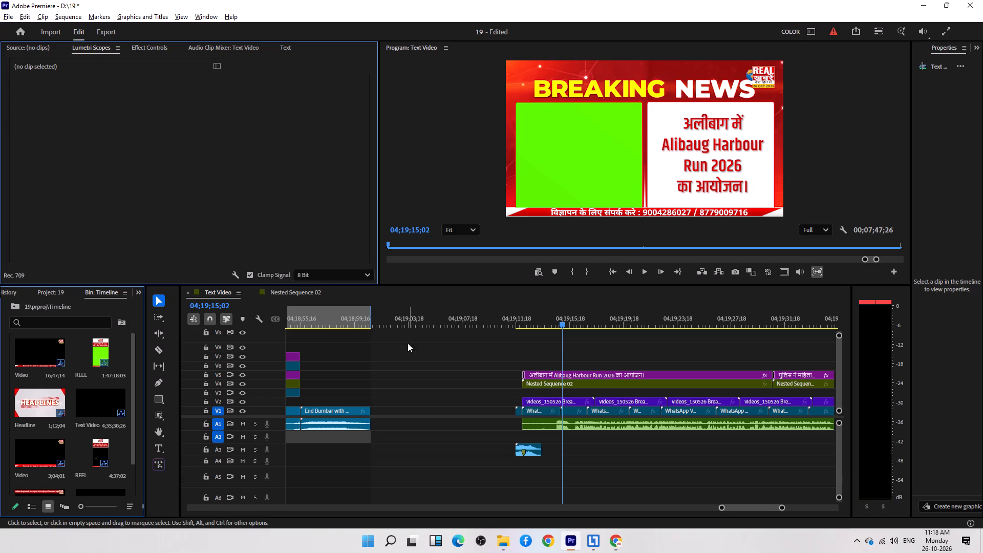
click(558, 399)
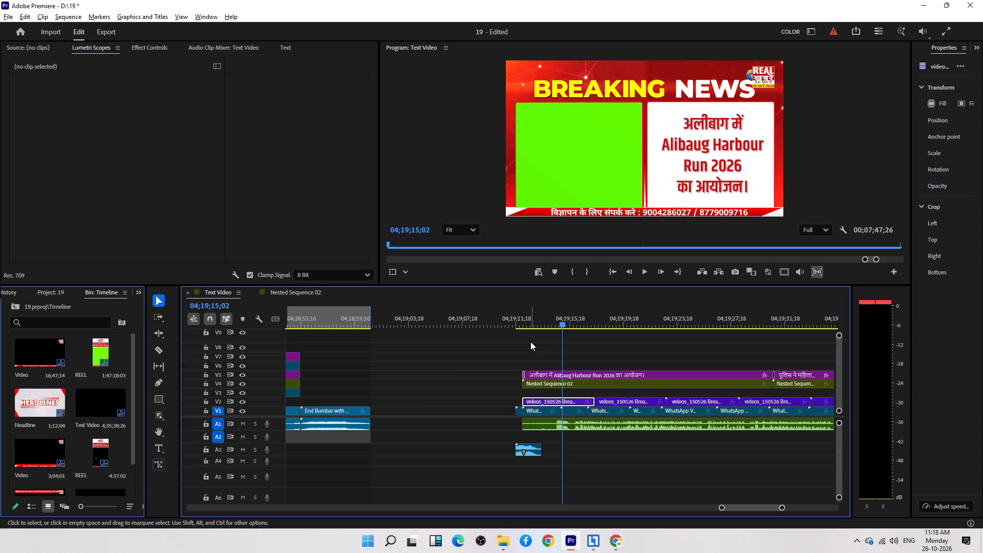
click(141, 46)
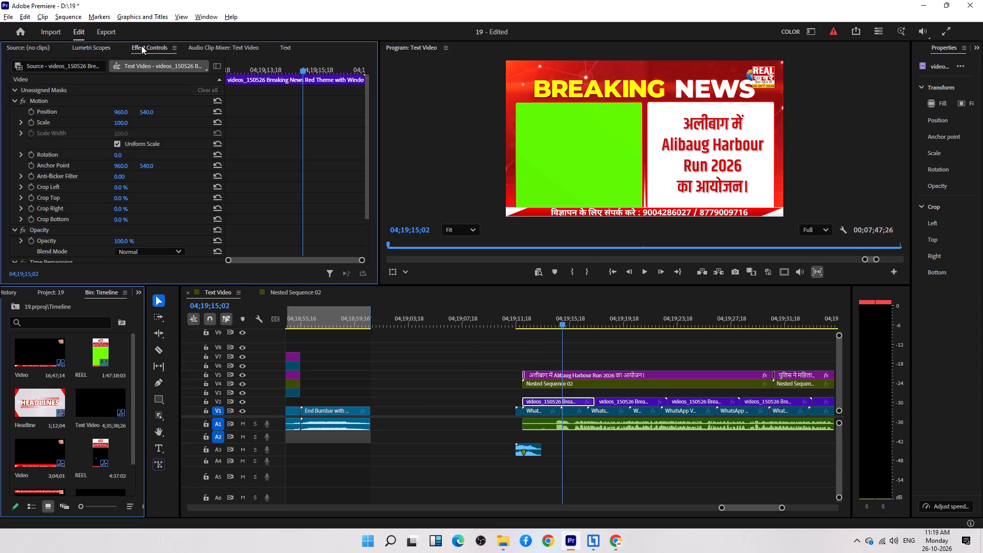
scroll(76, 298, down, 2)
scroll(76, 297, up, 2)
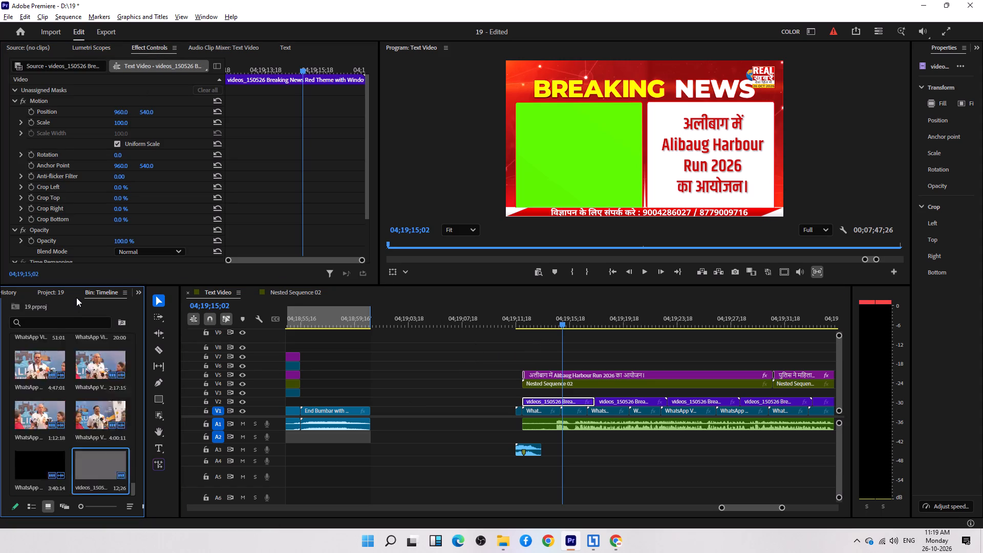
scroll(76, 297, down, 2)
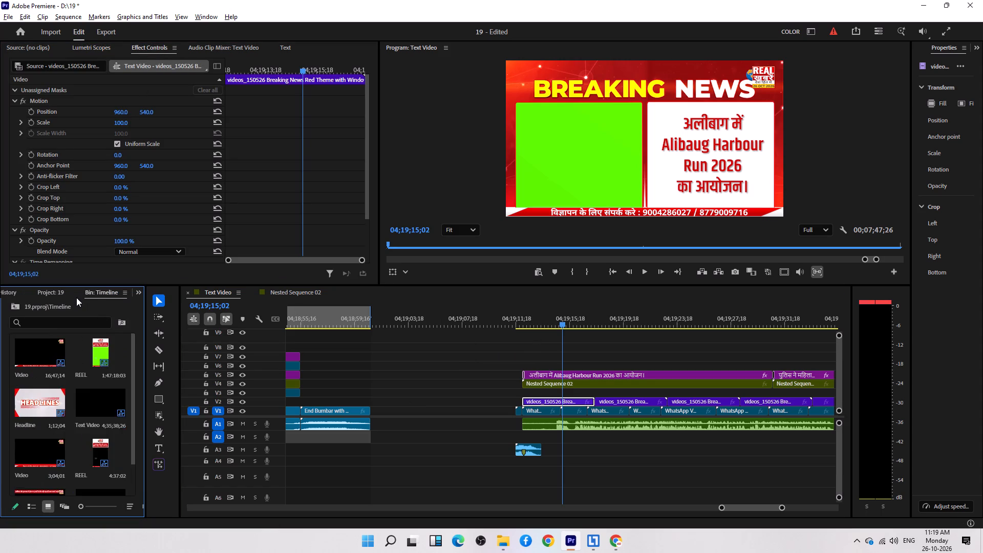
scroll(76, 297, up, 4)
click(73, 312)
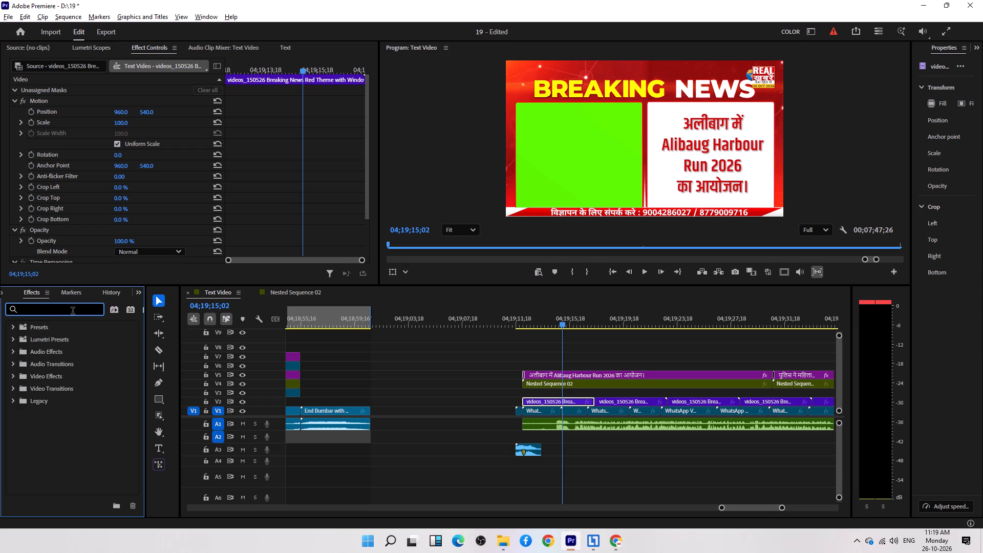
text(UL)
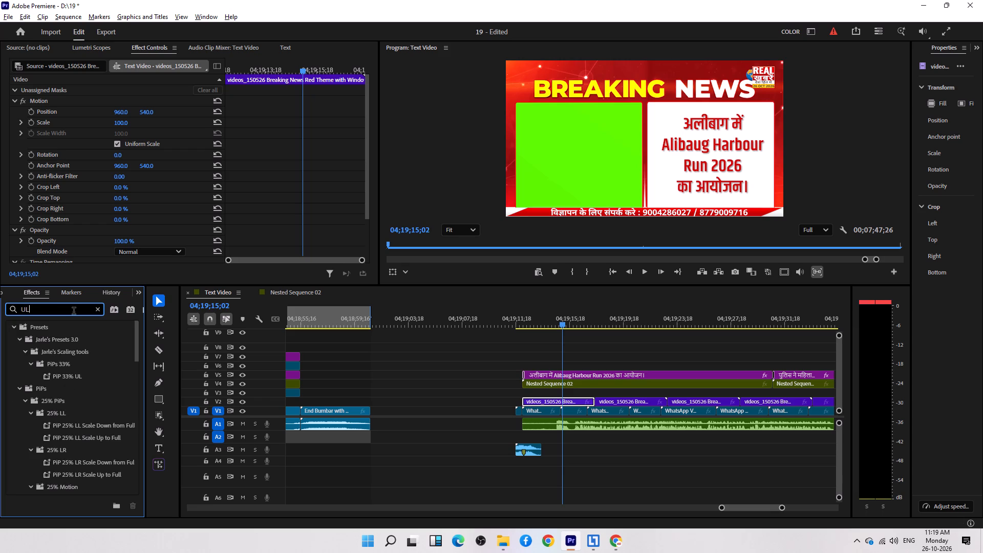
key(t)
drag(56, 451, 197, 450)
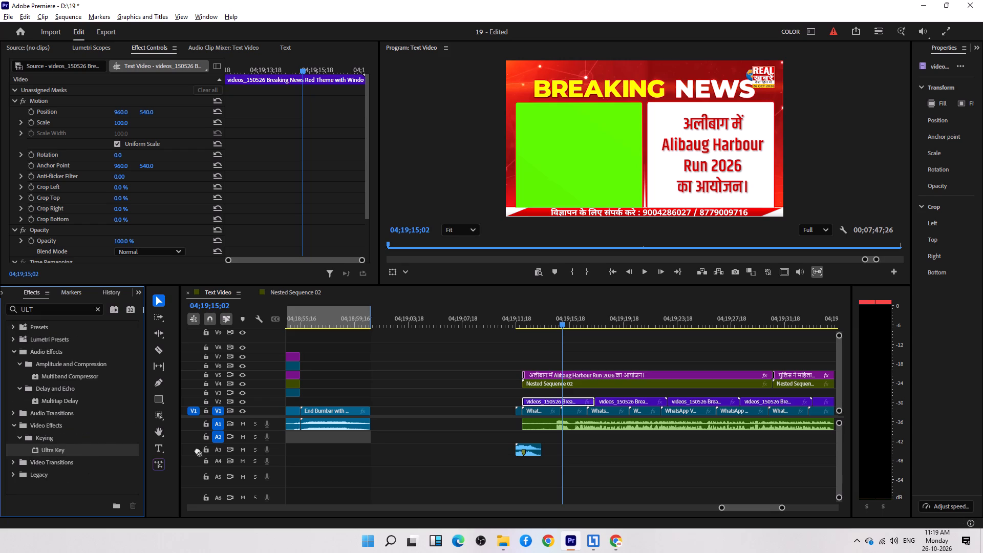
drag(197, 450, 548, 401)
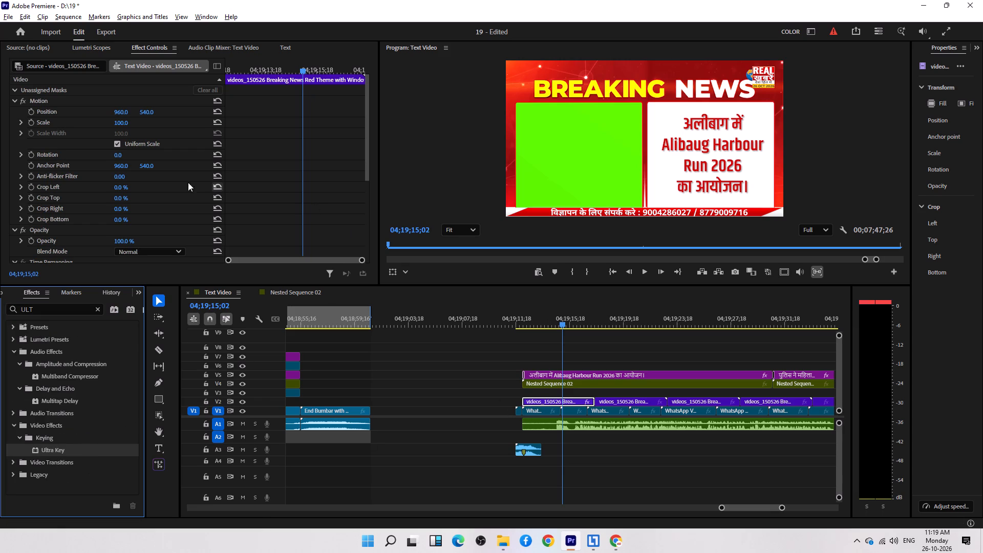
Undo the accidental Ultra Key output change and sample the green window as the key colour on the first Breaking News clip.
scroll(56, 248, down, 5)
scroll(148, 240, down, 4)
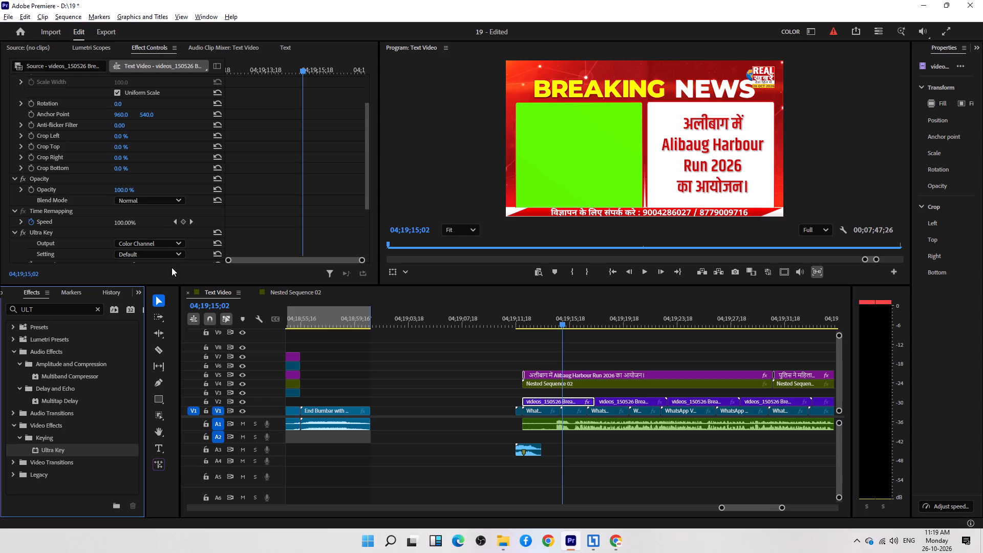
key(ctrl+z)
scroll(51, 217, down, 12)
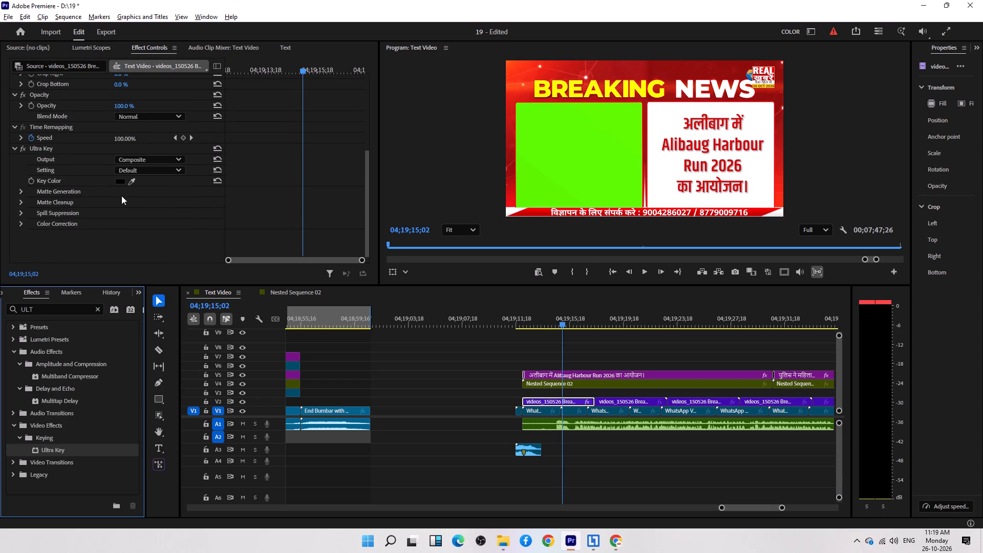
click(130, 182)
click(545, 129)
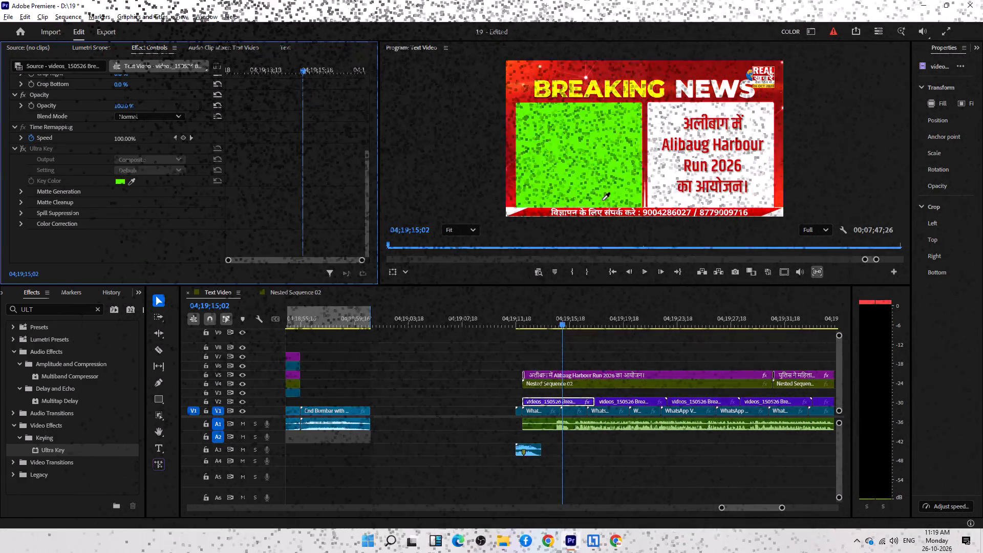
click(639, 350)
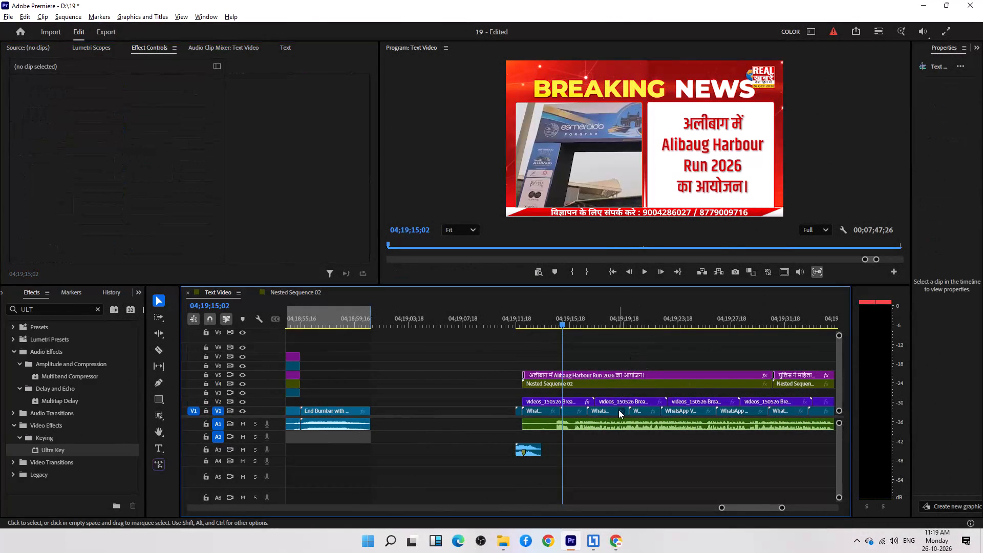
Copy the keyed Breaking News clip's attributes and paste them onto all the remaining Breaking News clips on V2.
click(574, 399)
right_click(574, 399)
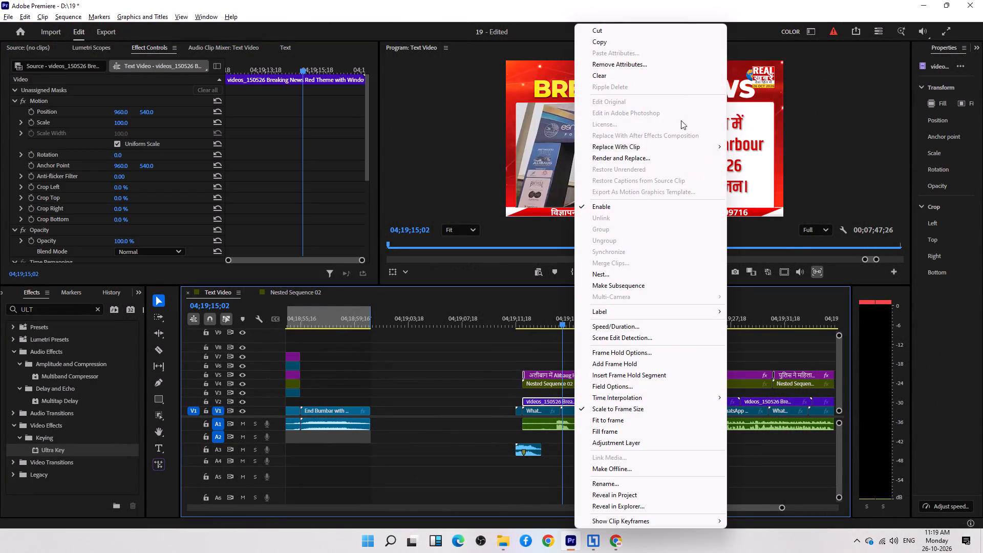
click(619, 45)
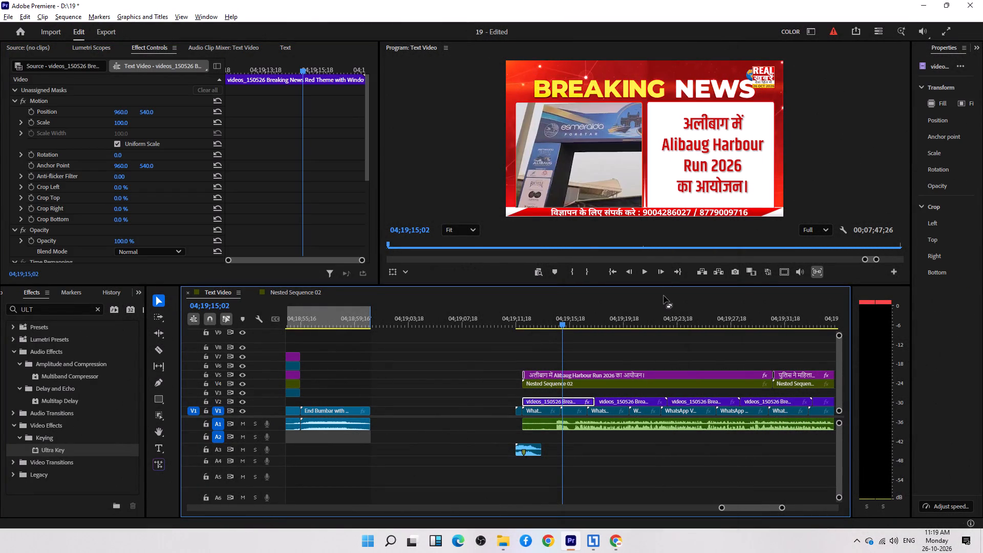
key(minus)
key(equal)
key(minus)
drag(761, 394, 621, 399)
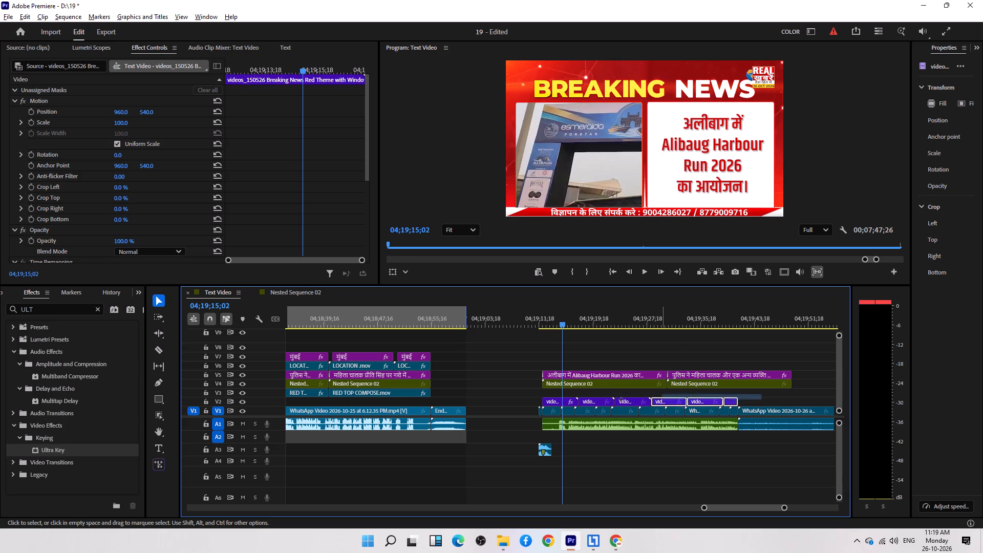
drag(621, 399, 592, 399)
right_click(592, 400)
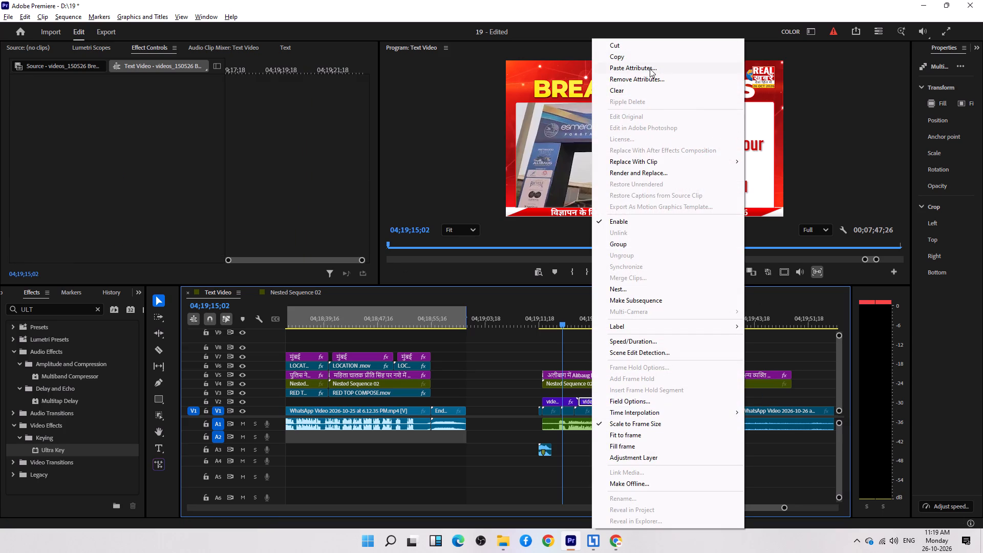
click(647, 72)
click(530, 448)
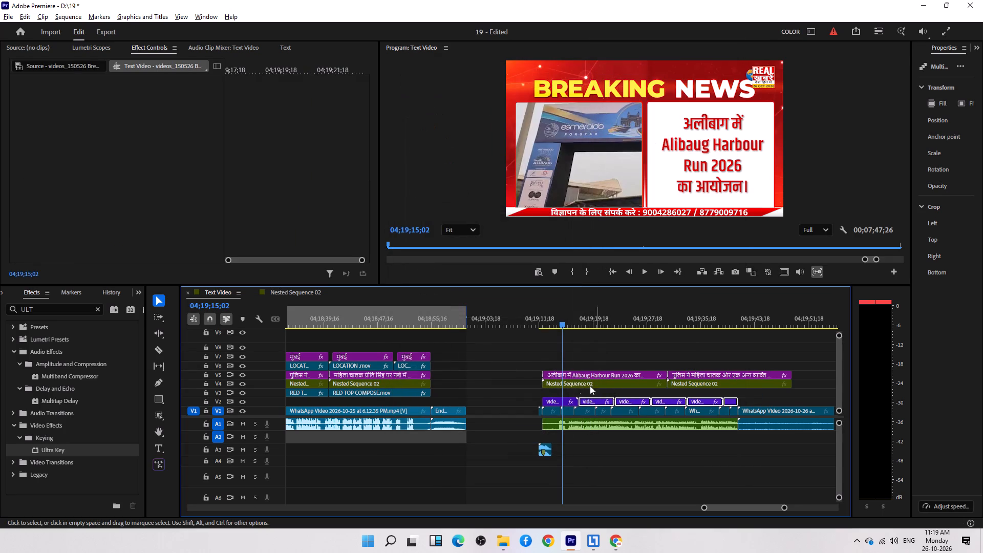
Scale the first WhatsApp clip on V1 to about 73.8 and place it around 605.8, 681.6 to fill the keyed window.
drag(562, 326, 596, 328)
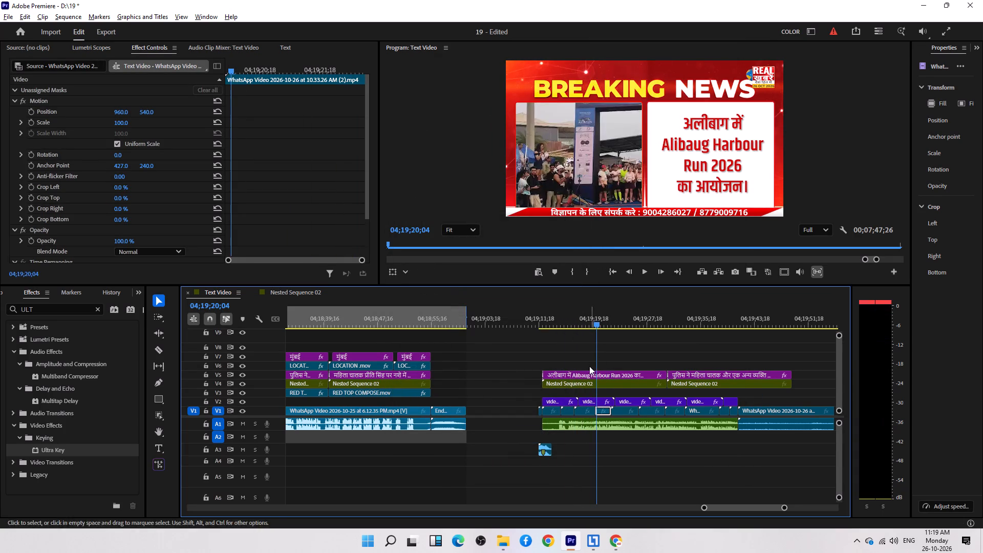
drag(583, 321, 561, 330)
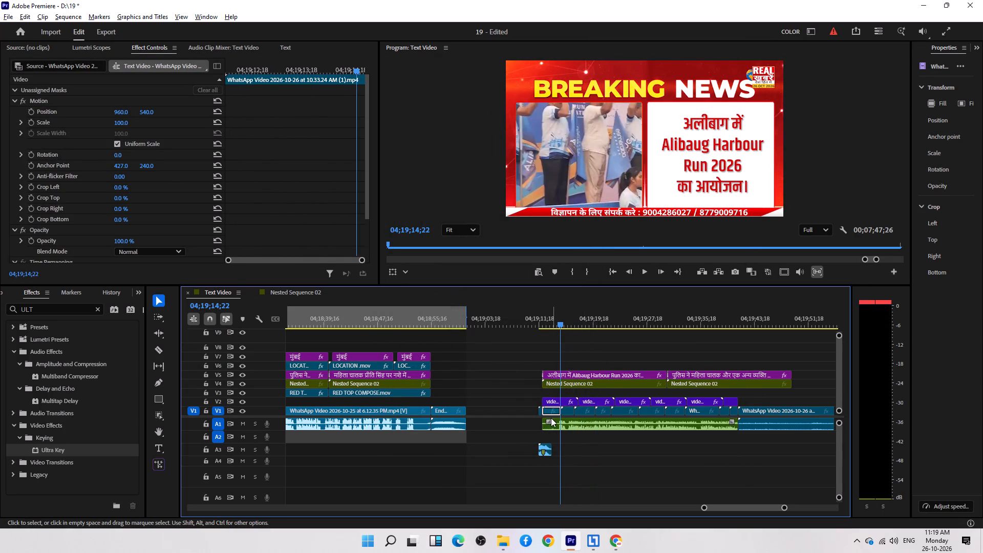
click(76, 112)
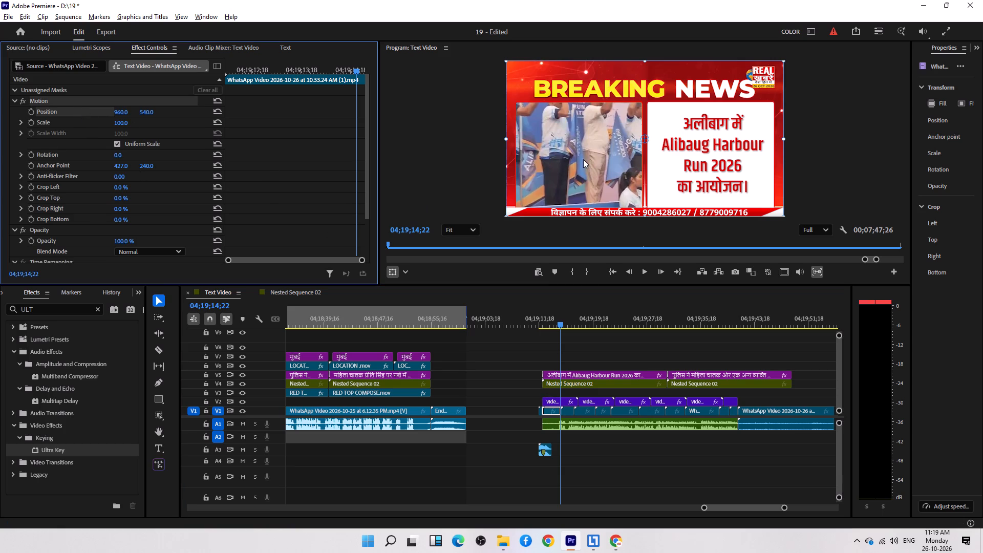
drag(784, 141, 725, 131)
drag(629, 151, 590, 156)
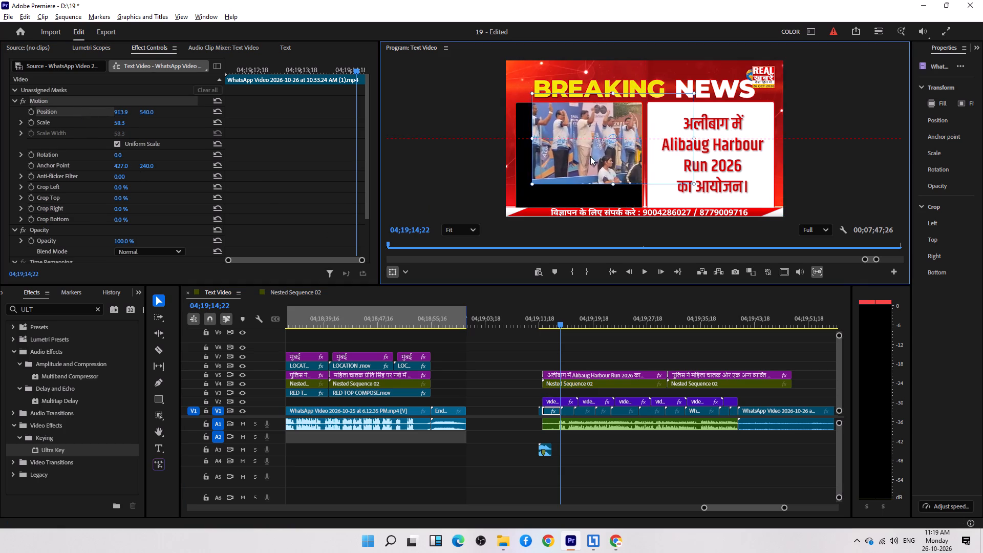
drag(590, 156, 570, 160)
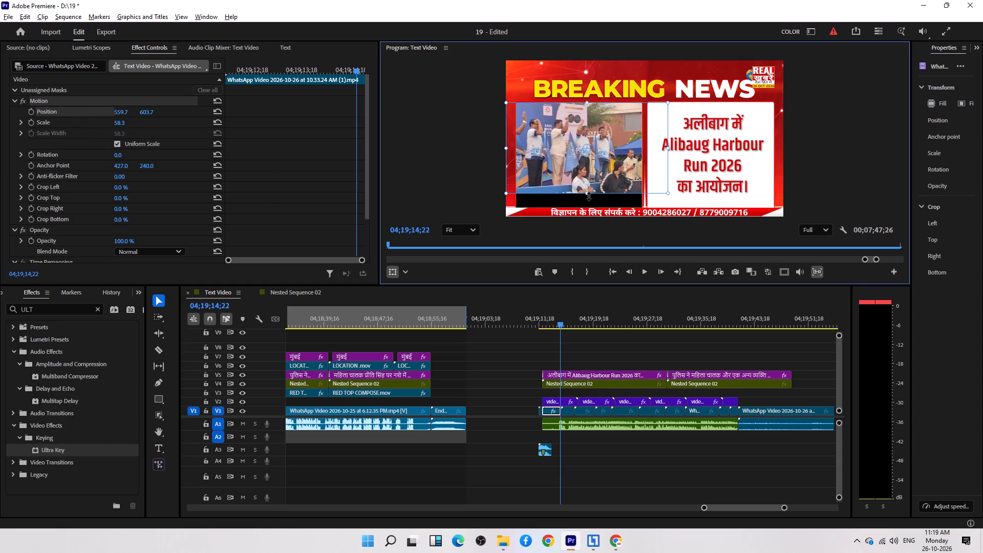
drag(589, 196, 592, 205)
drag(606, 174, 613, 179)
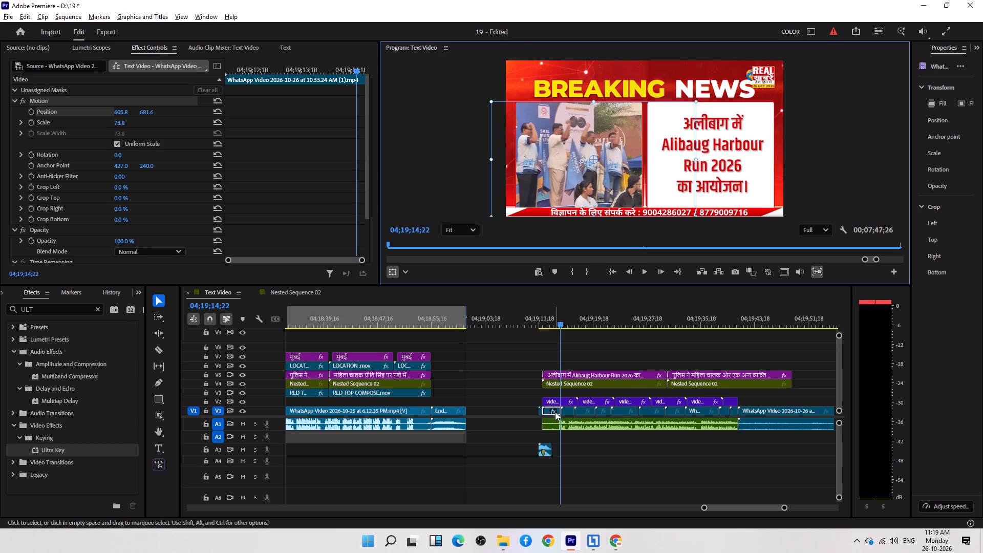
Copy the resized first WhatsApp clip on V1 with its motion settings.
right_click(549, 410)
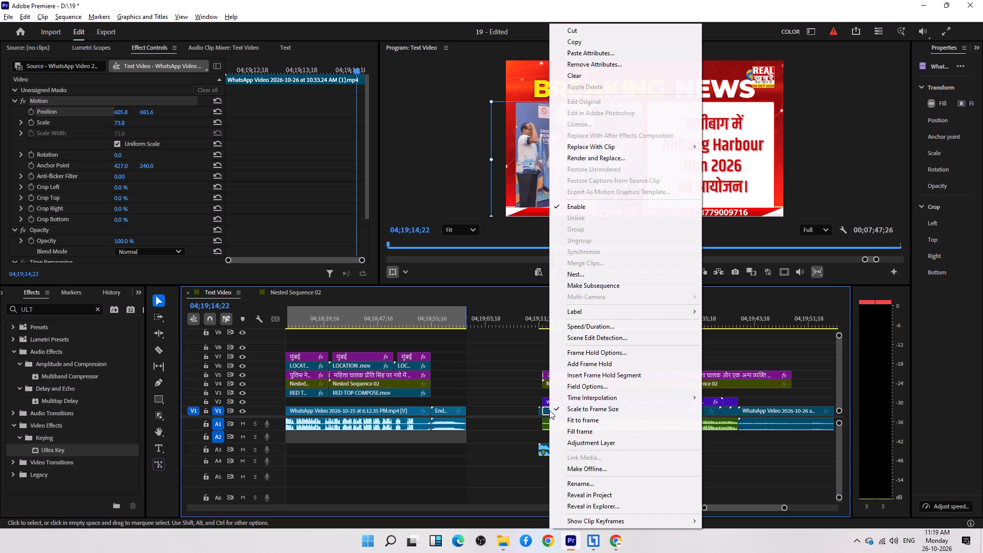
click(603, 45)
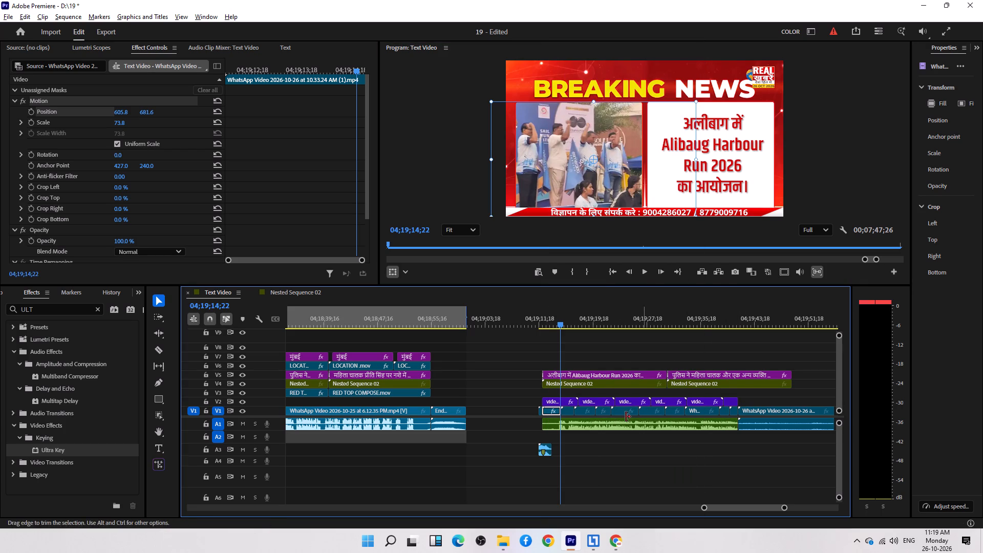
Move the WhatsApp voice-over audio clip from track A1 down to A2.
click(579, 418)
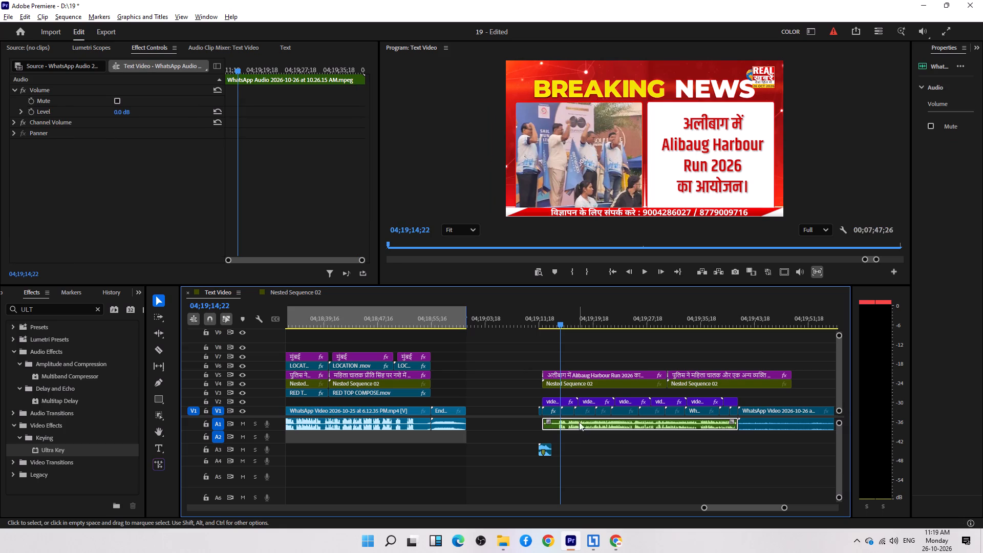
drag(599, 426, 599, 432)
Paste the copied attributes, including Motion, onto the other WhatsApp clips on V1 beneath the Breaking News clips.
drag(570, 421, 579, 412)
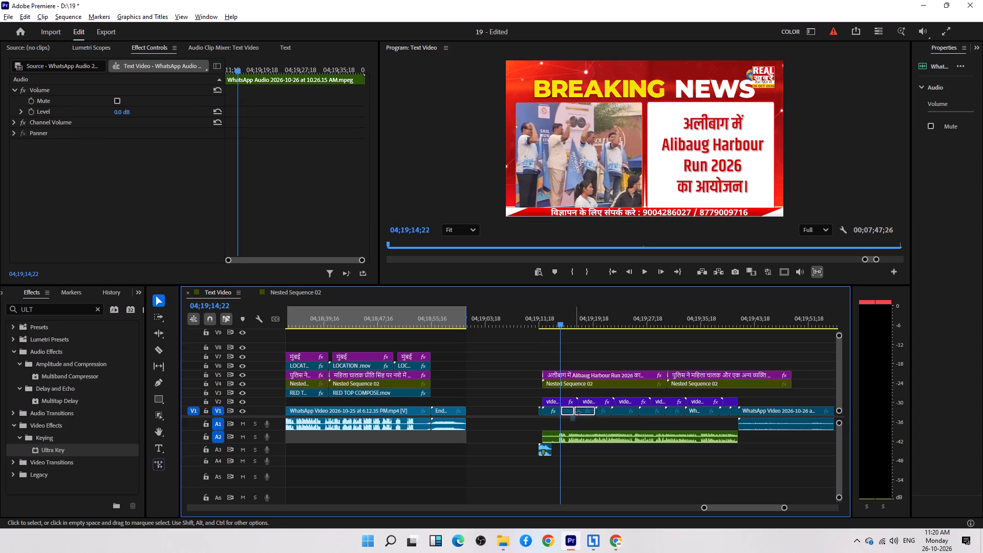
drag(579, 412, 732, 412)
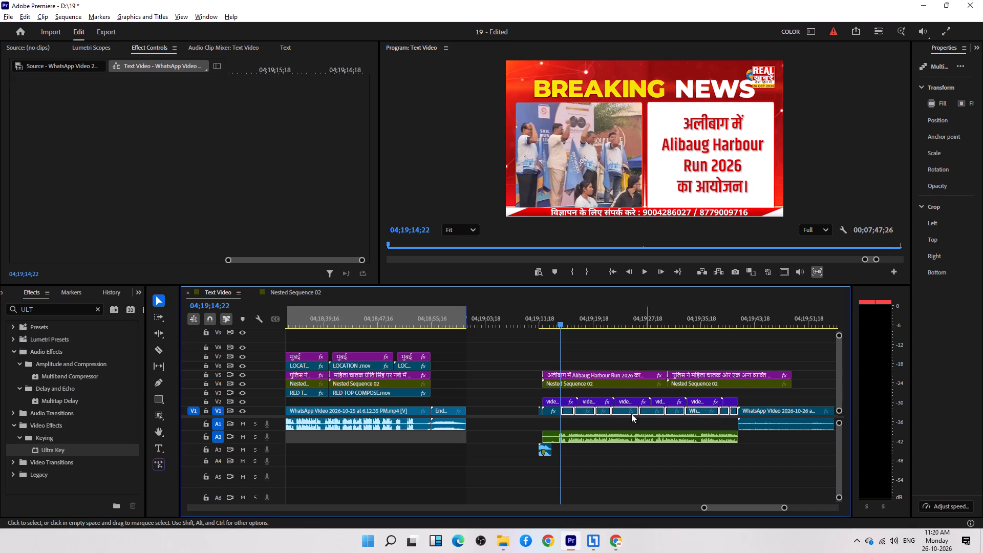
right_click(569, 411)
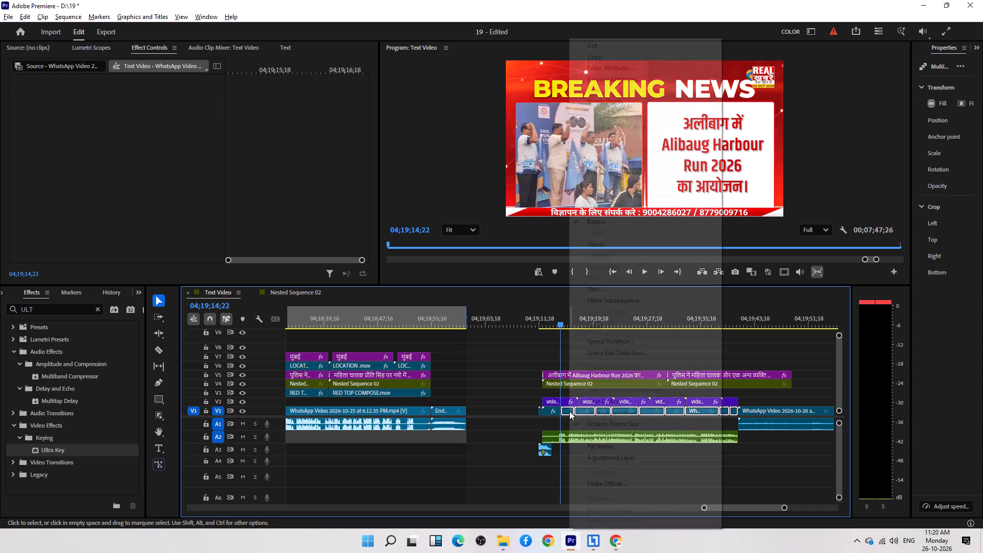
click(627, 73)
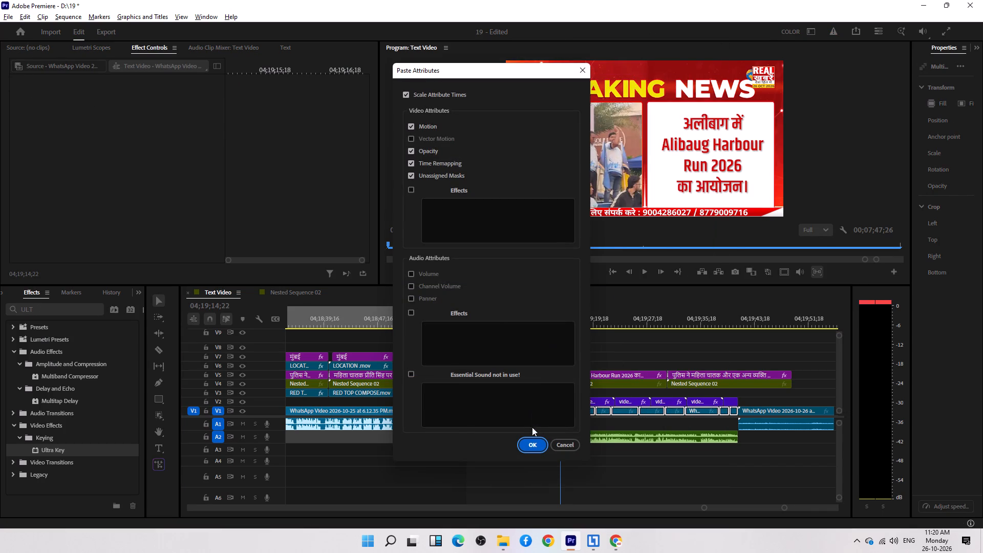
click(530, 442)
Play back the reframed clips and split the Alibaug Harbour Run headline on V5 at 04;19;16;07.
drag(562, 312, 577, 317)
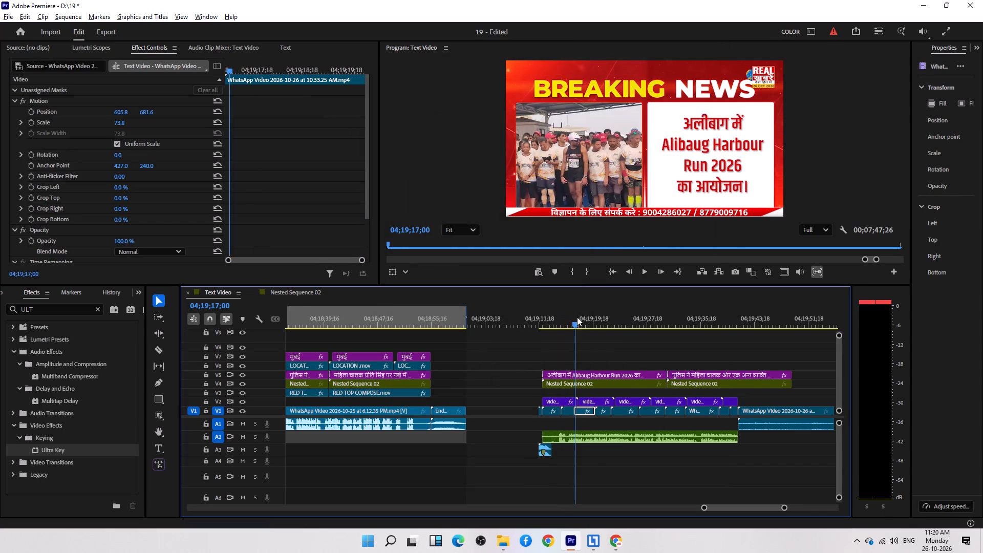
key(space)
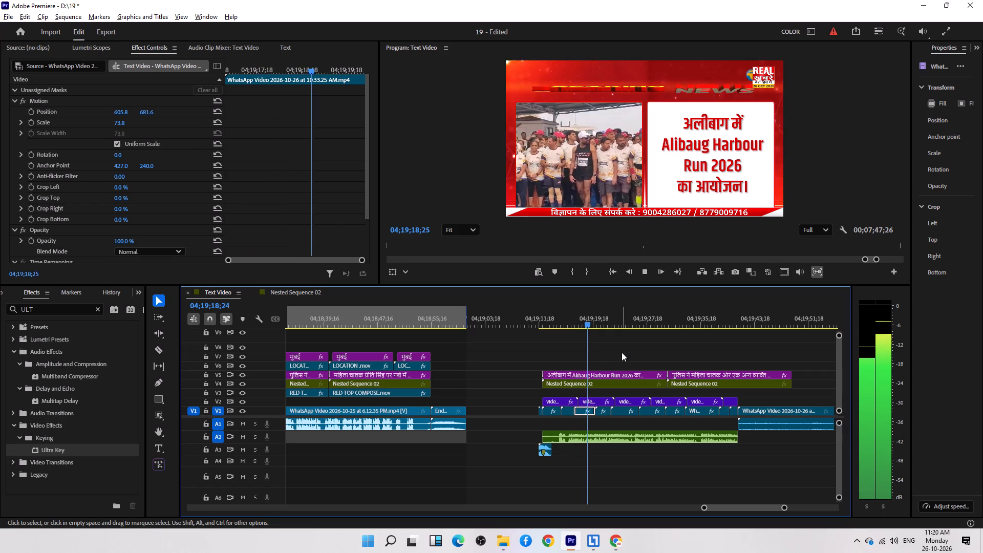
key(space)
drag(583, 323, 578, 323)
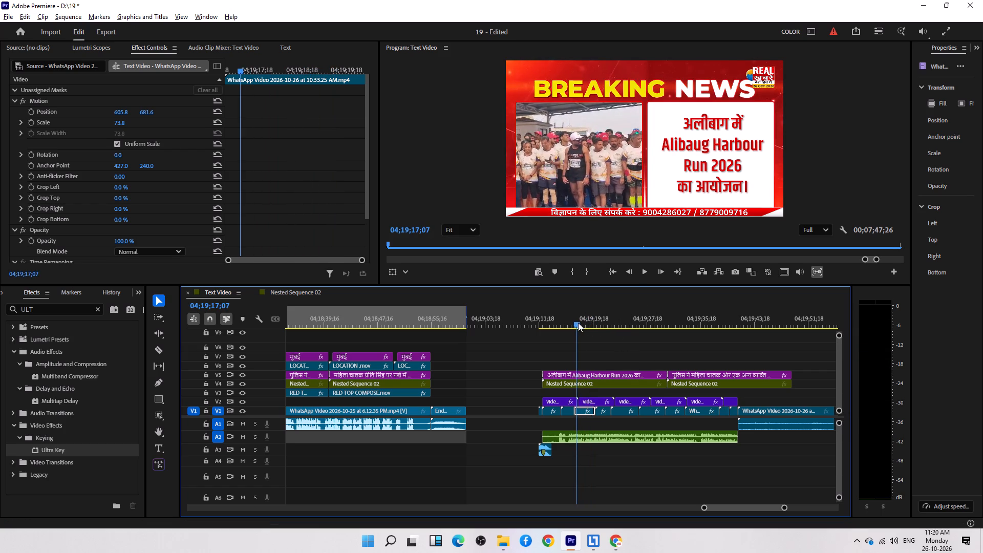
drag(578, 323, 570, 330)
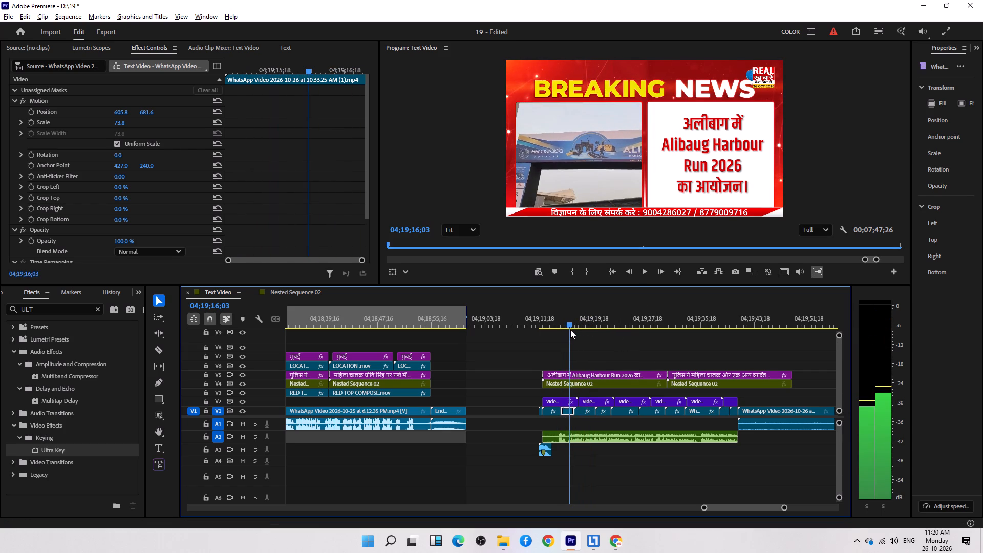
drag(570, 330, 571, 330)
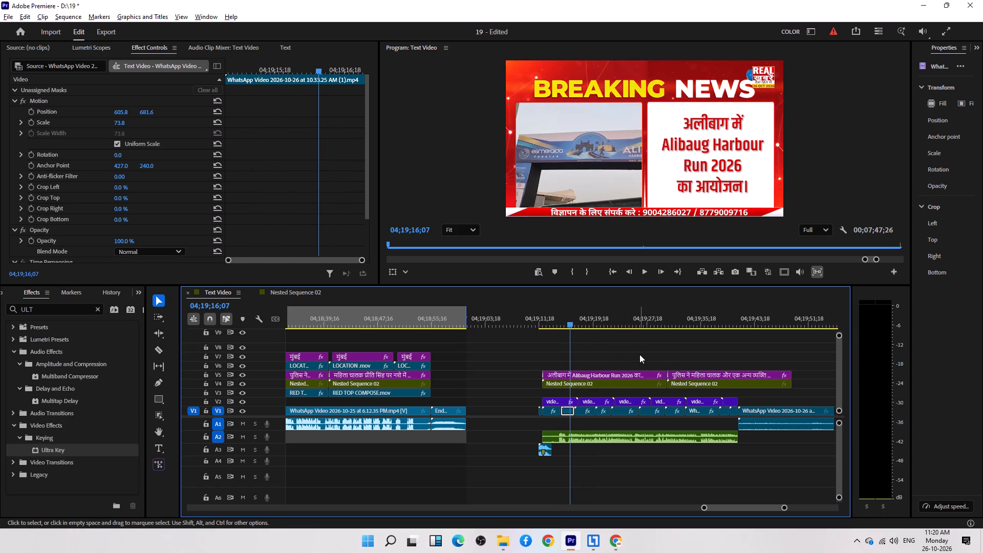
click(606, 378)
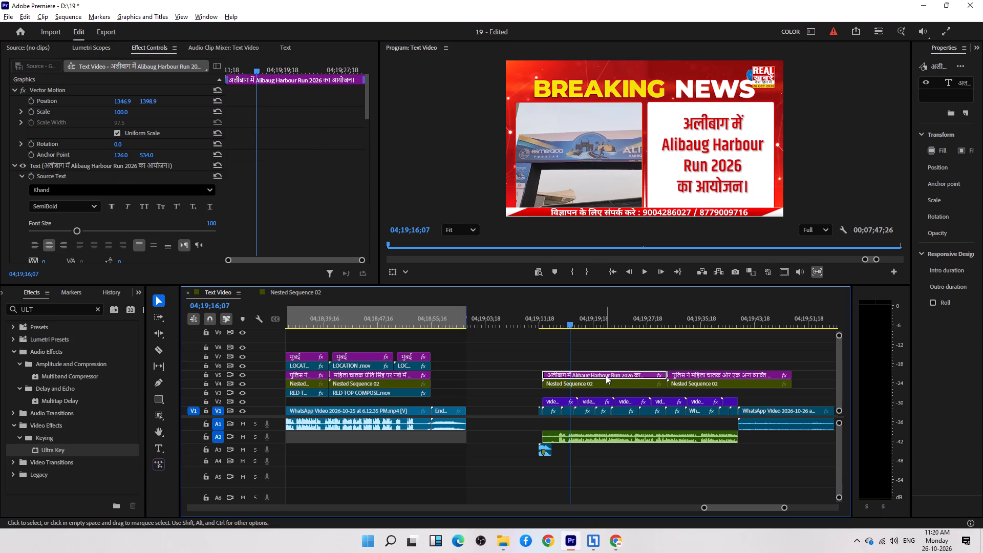
key(z)
Split the rest of the Alibaug headline on V5 at 04;19;21;27 and 04;19;25;12 to make four pieces.
drag(589, 323, 610, 322)
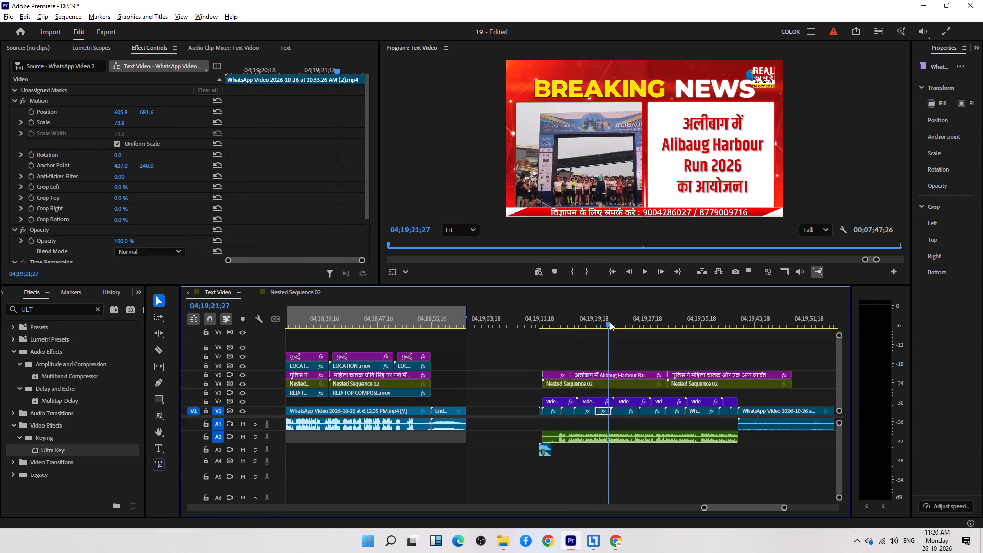
drag(610, 322, 610, 323)
click(623, 367)
click(619, 372)
key(z)
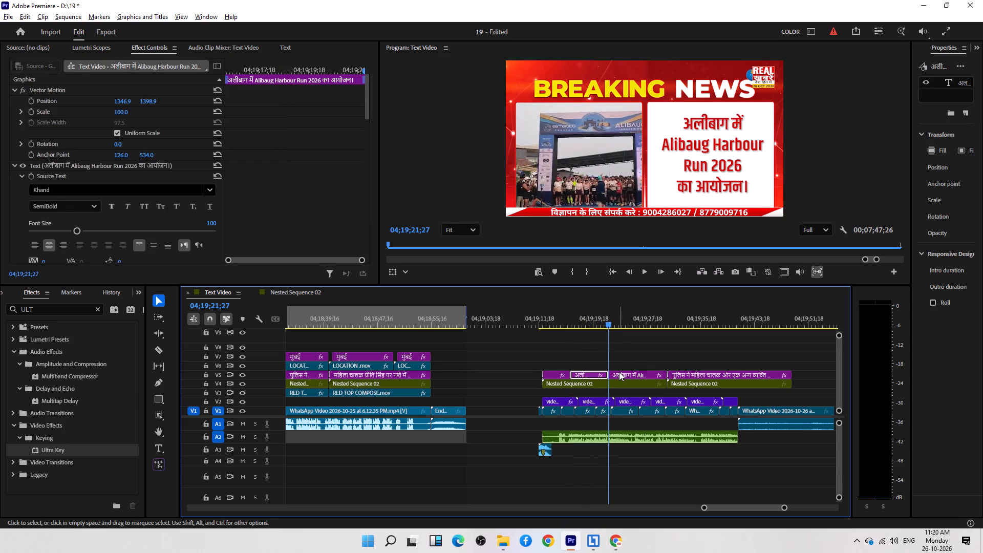
drag(605, 326, 639, 333)
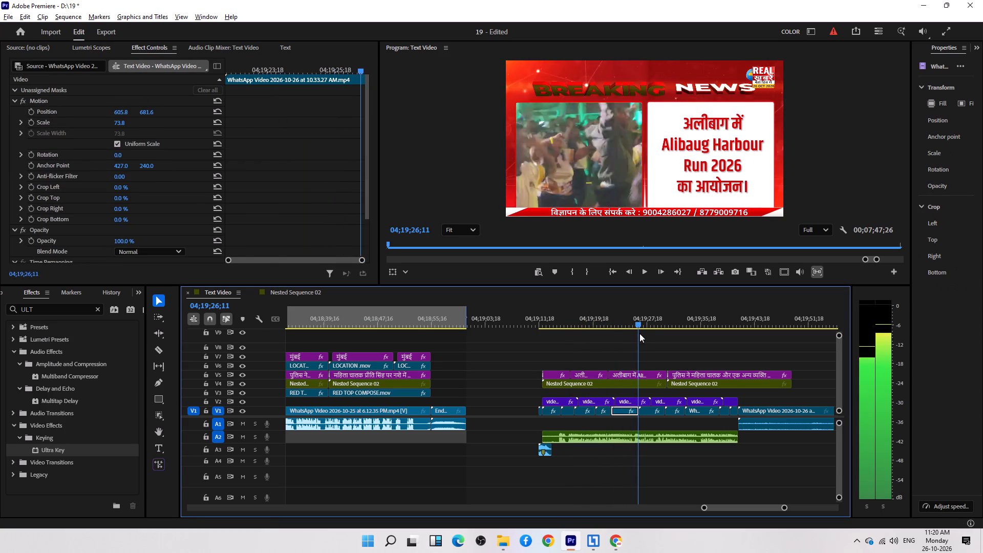
drag(639, 333, 633, 340)
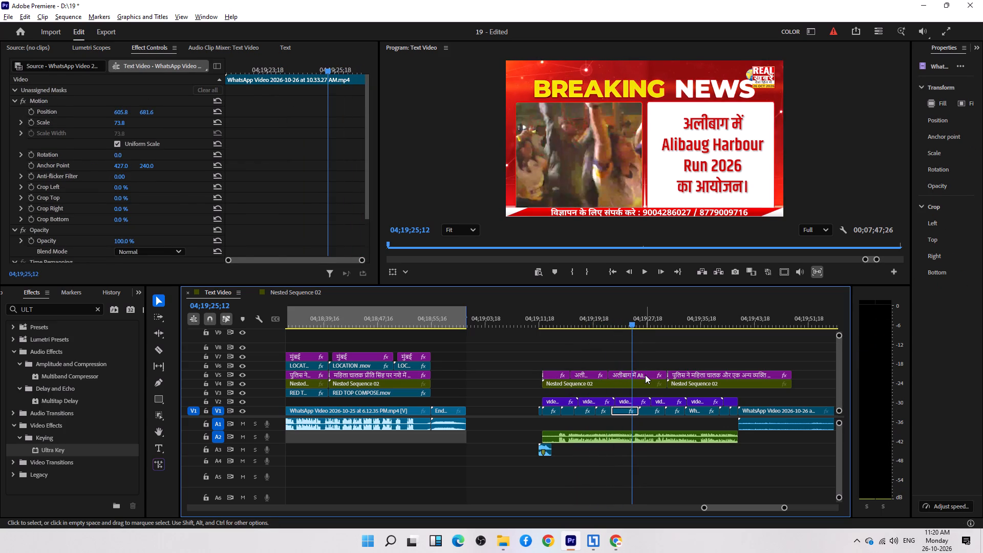
click(645, 375)
key(z)
Delete the old police headline that follows the Alibaug pieces on V5.
drag(677, 357, 733, 376)
key(Delete)
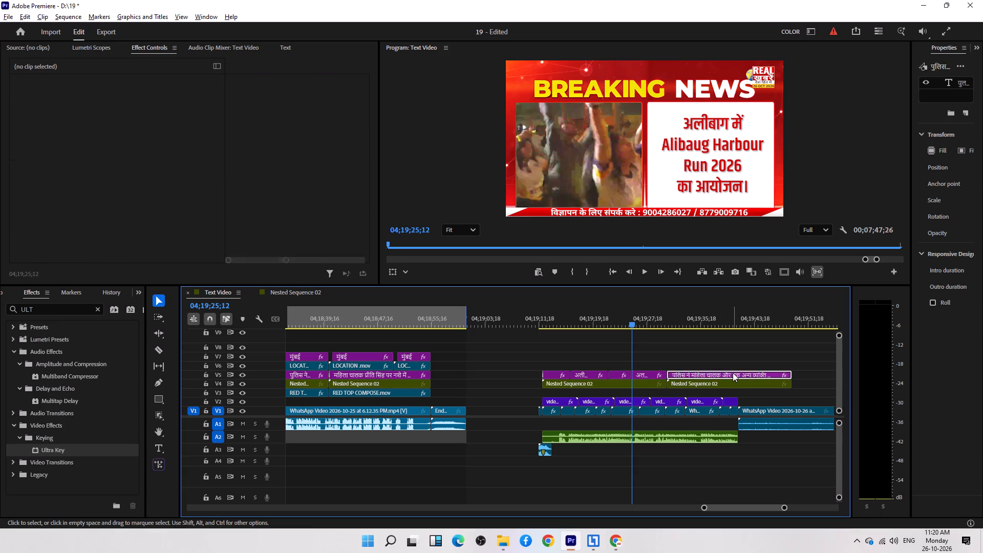
Replace the second headline piece on V5 with point 2 copied from ChatGPT in Chrome, "दौड़ और फिटनेस के जरिए स्वस्थ जीवनशैली को बढ़ावा।".
click(560, 330)
drag(562, 323, 591, 335)
click(619, 535)
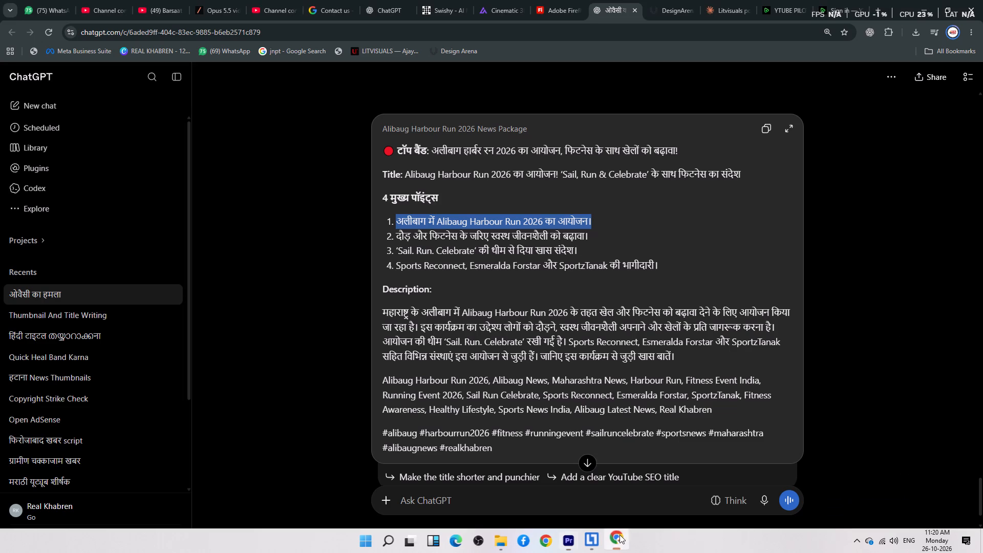
double_click(413, 239)
click(413, 239)
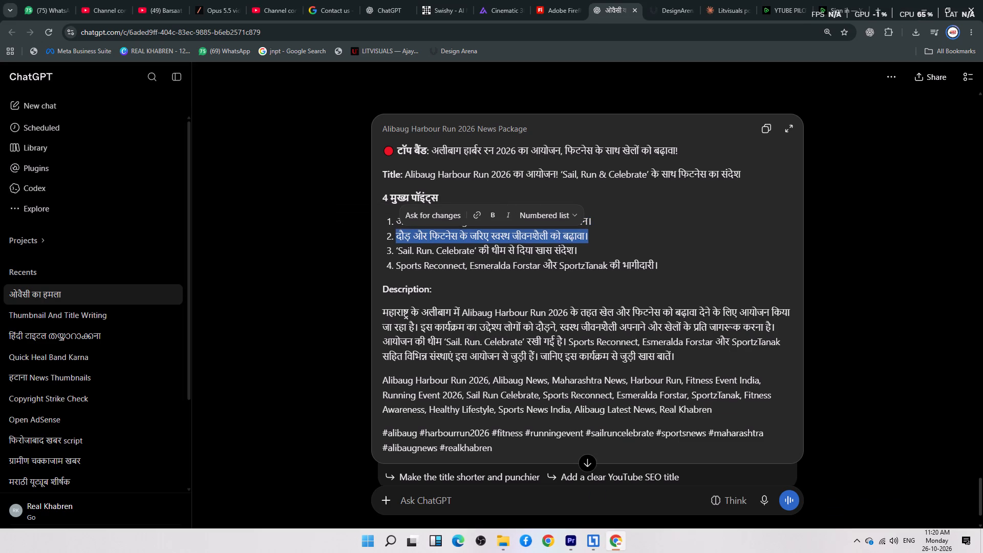
key(ctrl+c)
key(alt+Tab)
triple_click(692, 139)
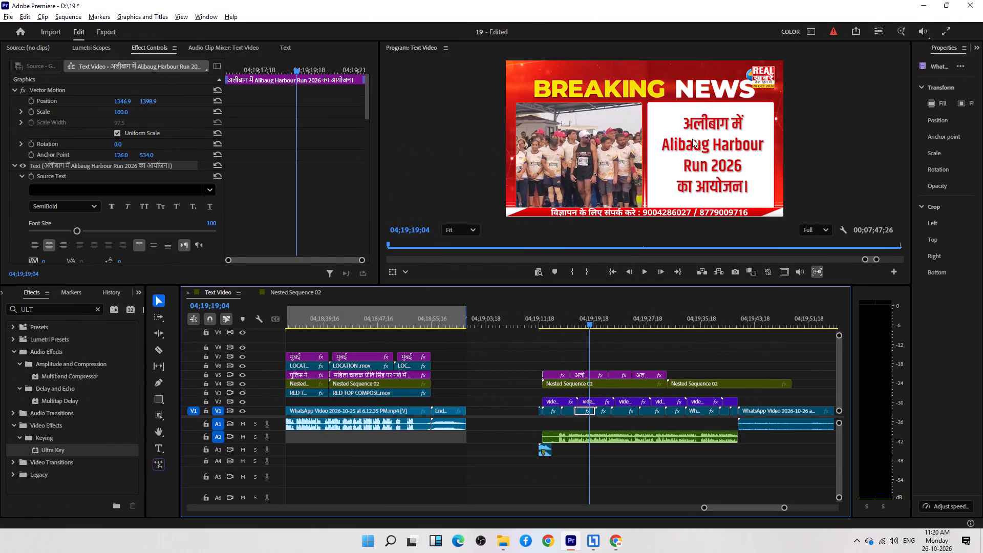
key(ctrl+a)
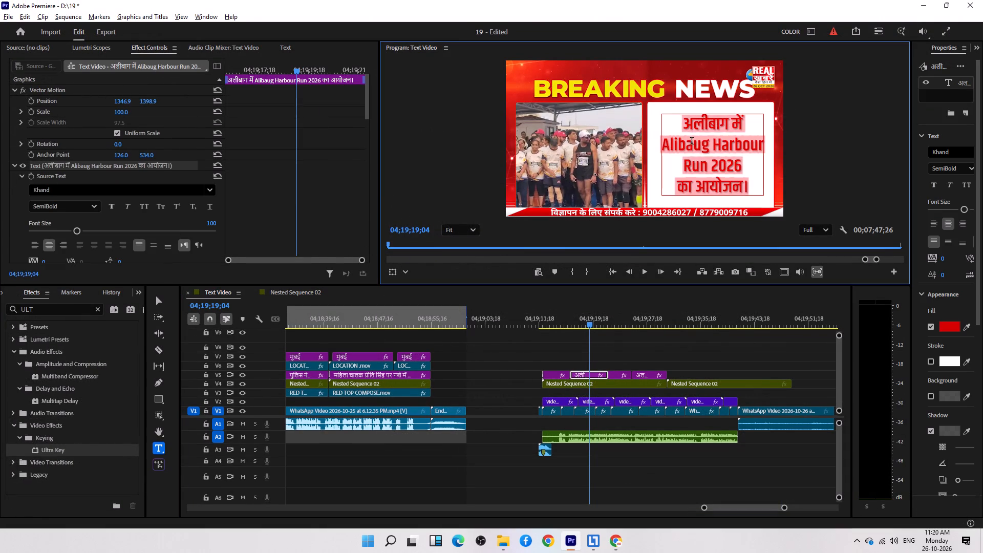
key(ctrl+v)
Break the second headline into four lines, with new lines starting at "के जरिए", "जीवनशैली" and "को बढ़ावा।".
click(661, 122)
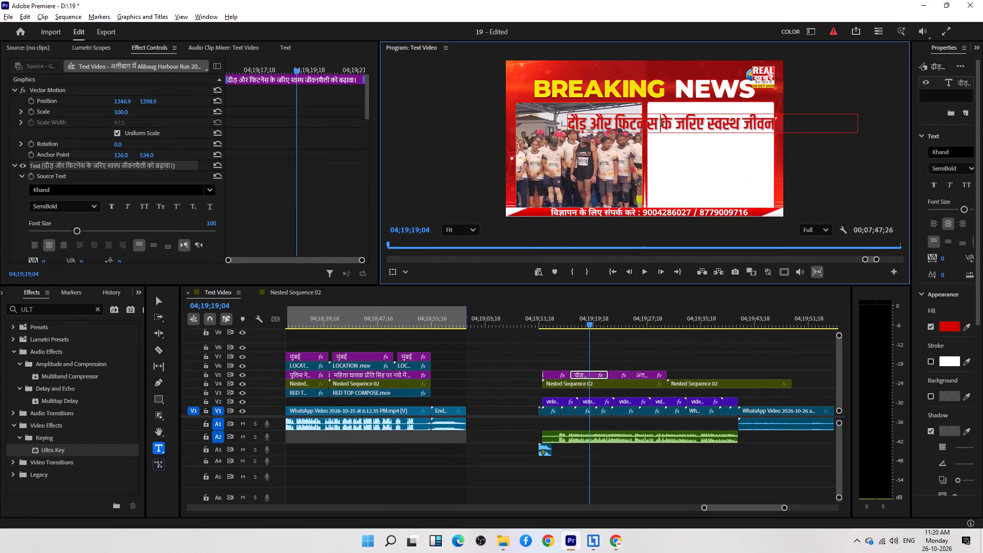
key(BackSpace)
key(Return)
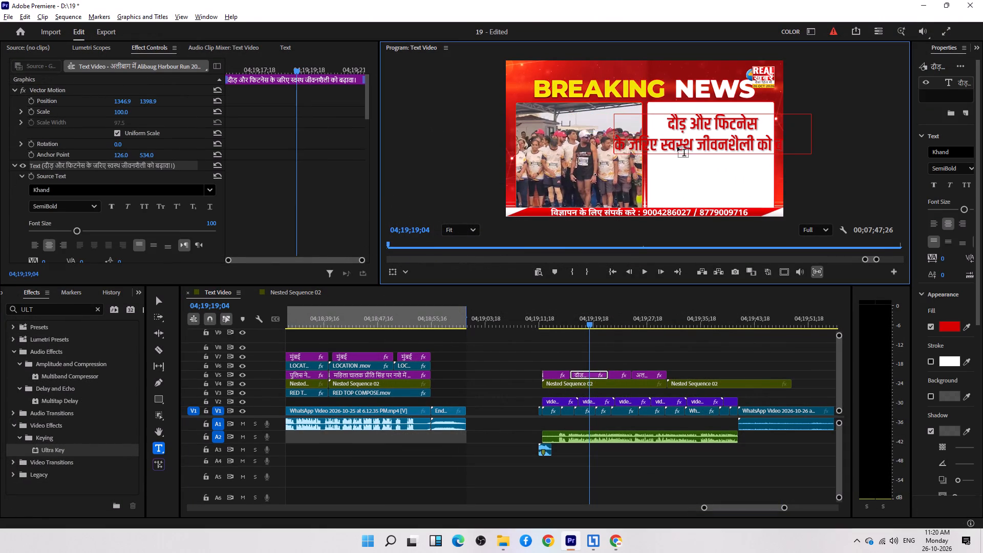
click(697, 145)
key(BackSpace)
key(Return)
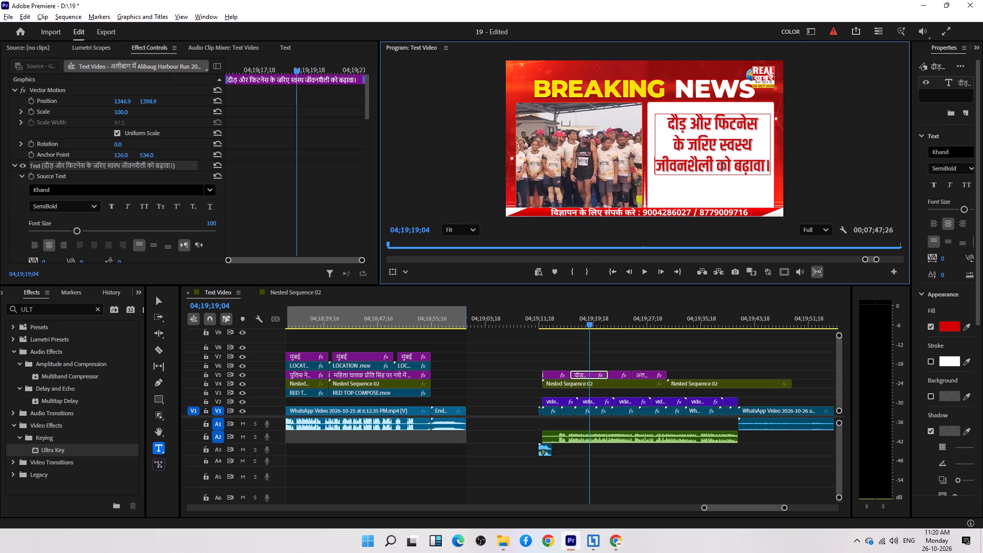
click(716, 165)
key(BackSpace)
key(Return)
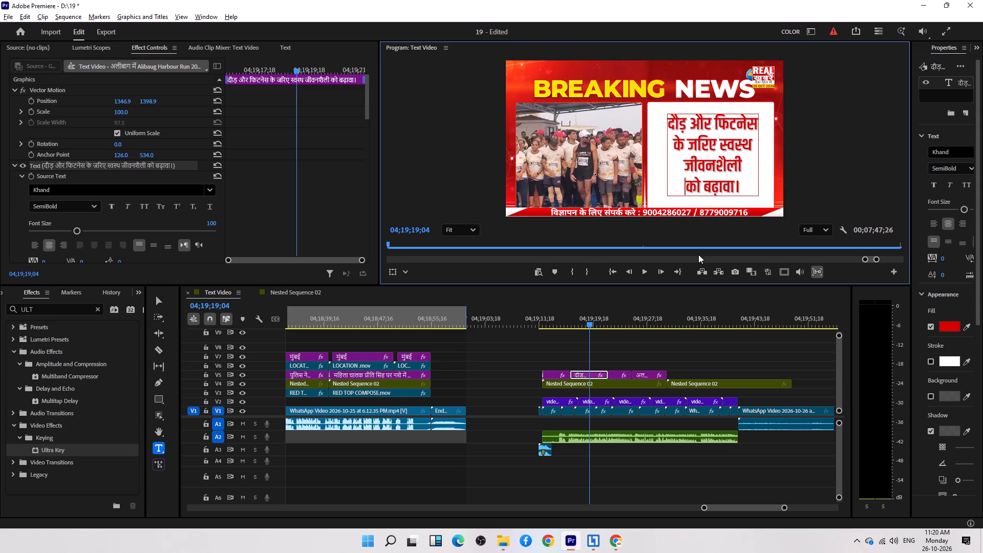
click(619, 326)
key(alt+Tab)
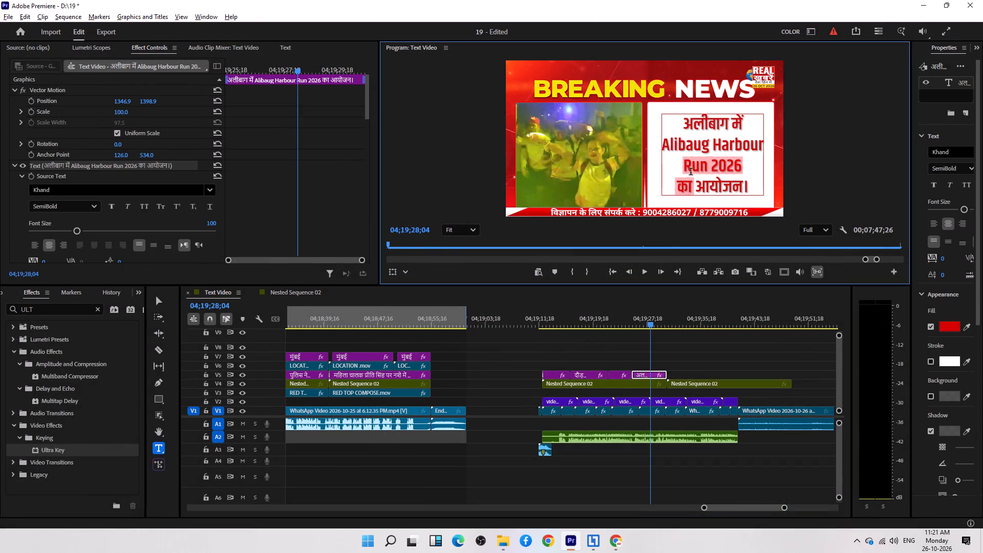
key(ctrl+a)
key(ctrl+v)
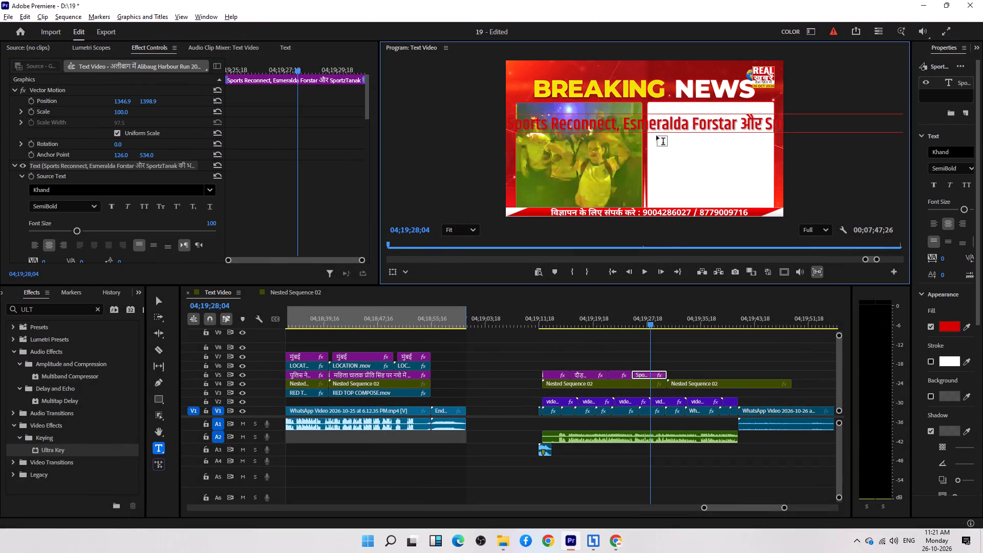
Break the fourth headline into four lines, with new lines starting at "Esmeralda", "और SportzTanak" and "की भागीदारी।", and deselect it.
click(626, 124)
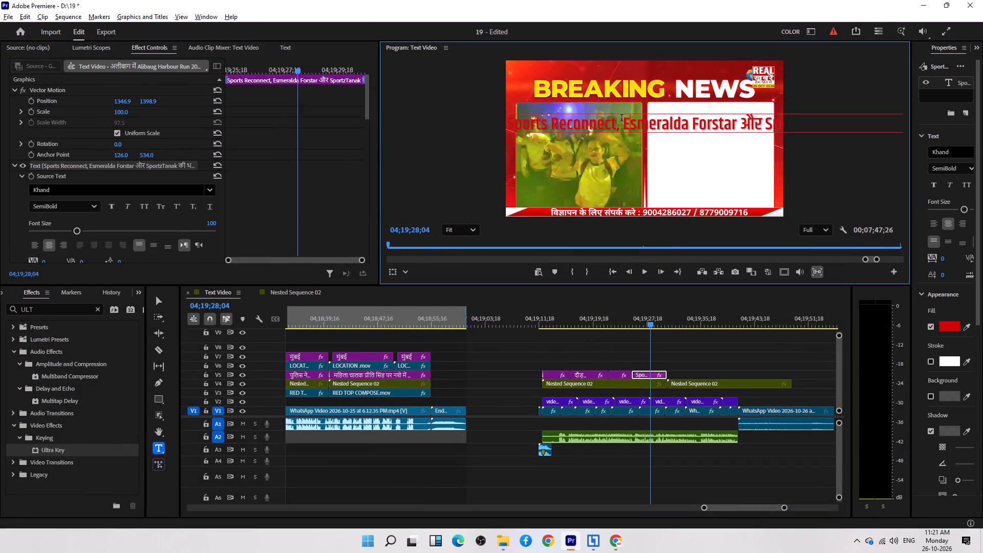
click(623, 119)
key(BackSpace)
key(Return)
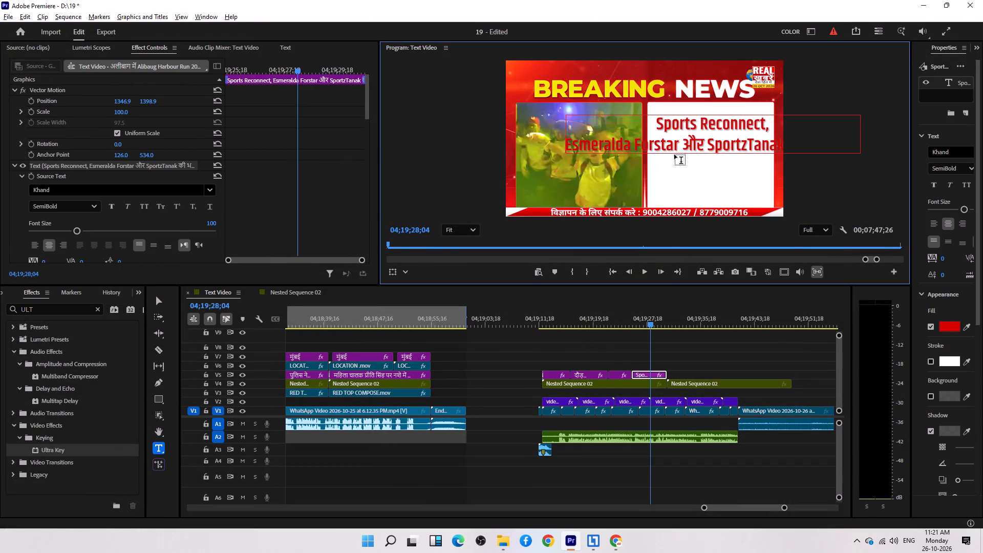
click(682, 146)
key(BackSpace)
key(Return)
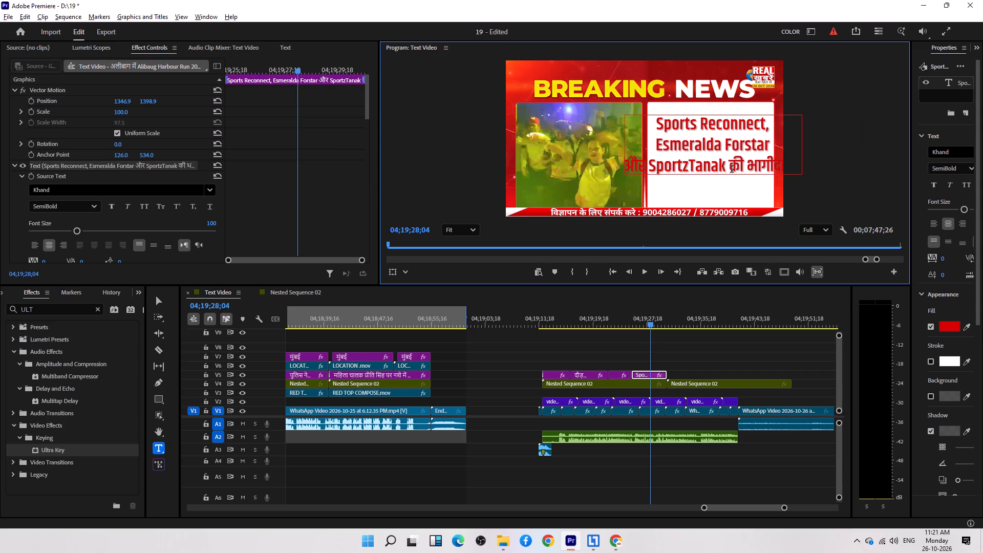
click(729, 166)
key(BackSpace)
key(Return)
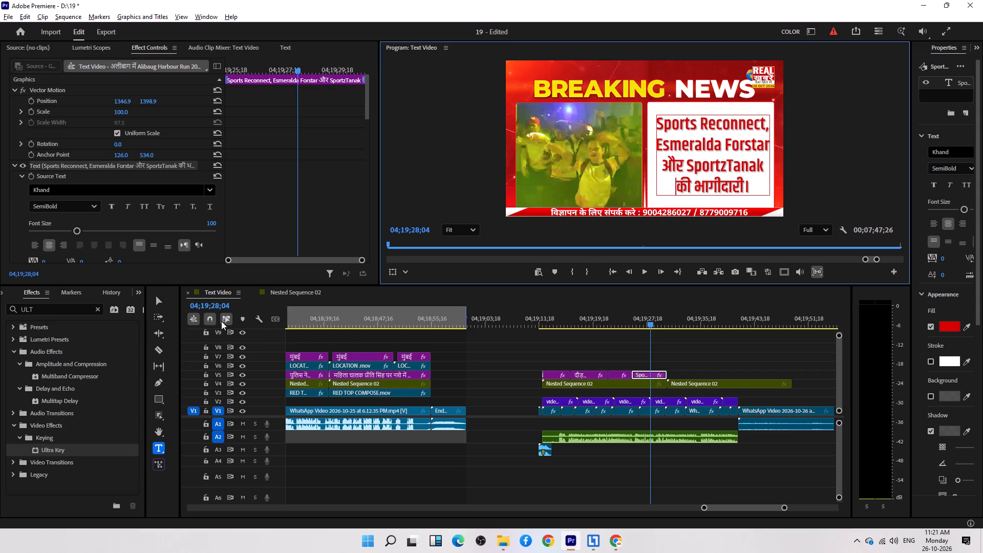
click(162, 300)
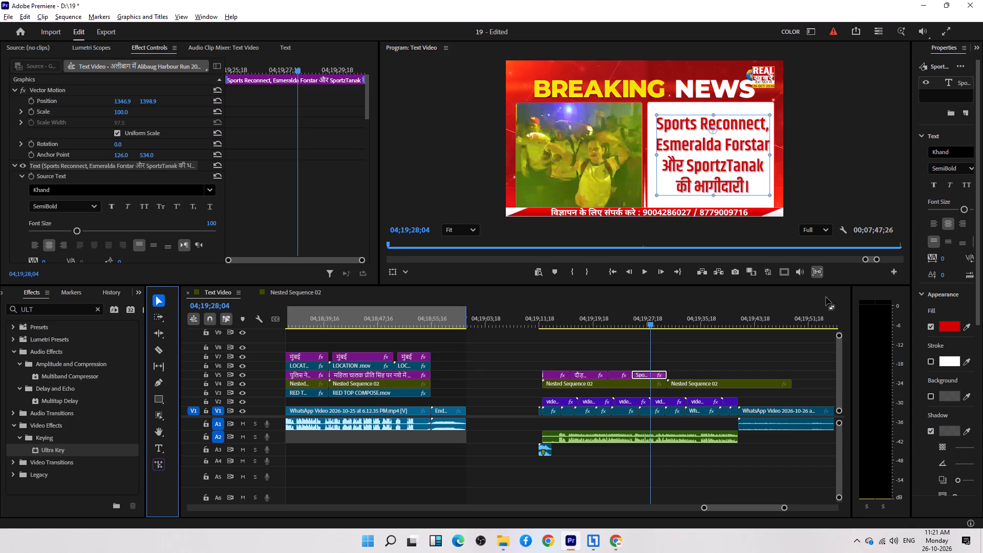
click(743, 358)
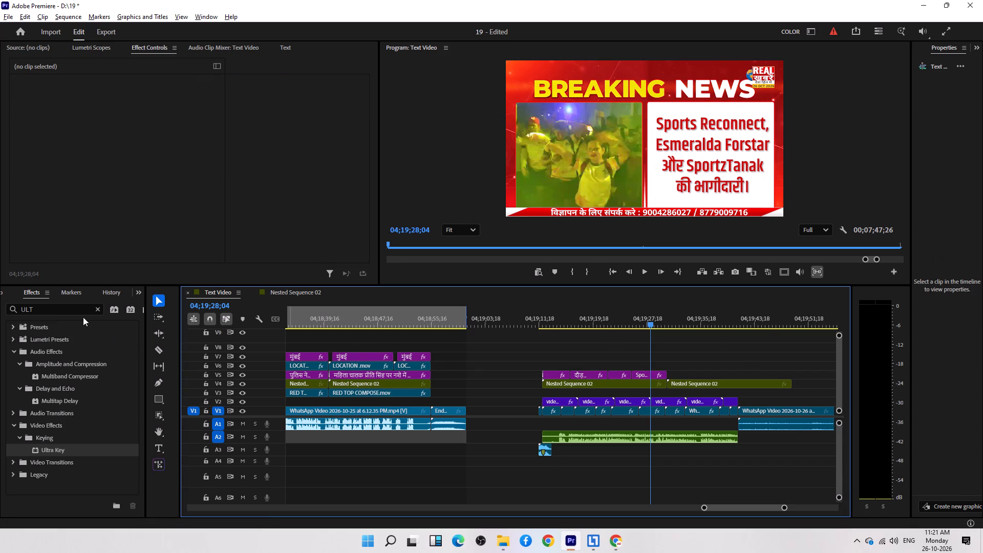
Search the effects for WHIP and apply the Whip slide transition at the cut between the first and second headlines on V5.
click(94, 310)
click(70, 309)
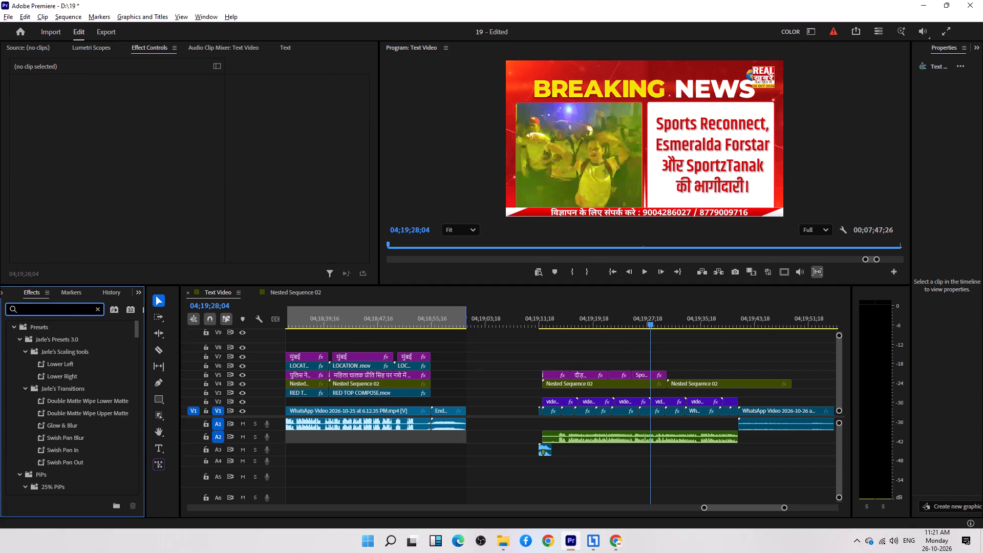
key(w)
key(h)
key(i)
key(p)
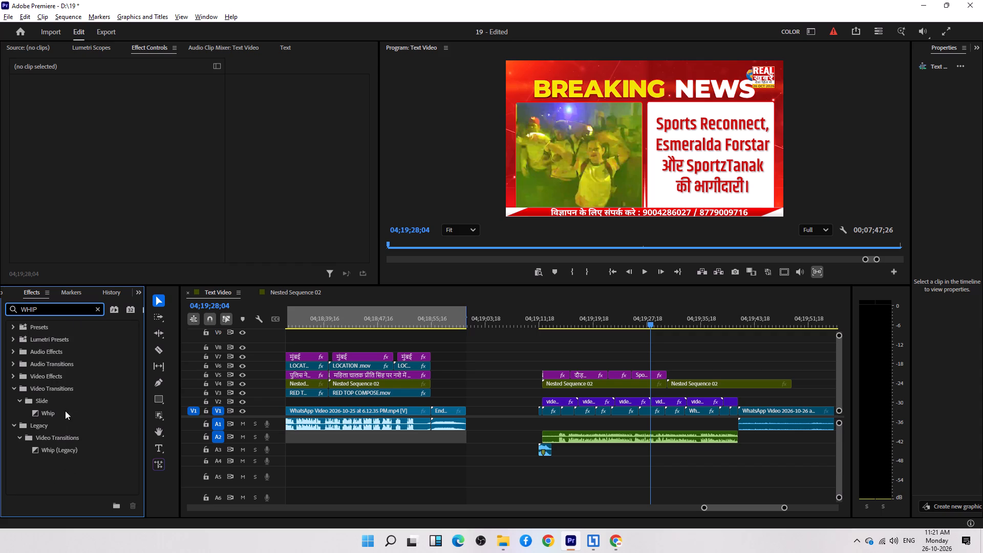
drag(66, 410, 567, 368)
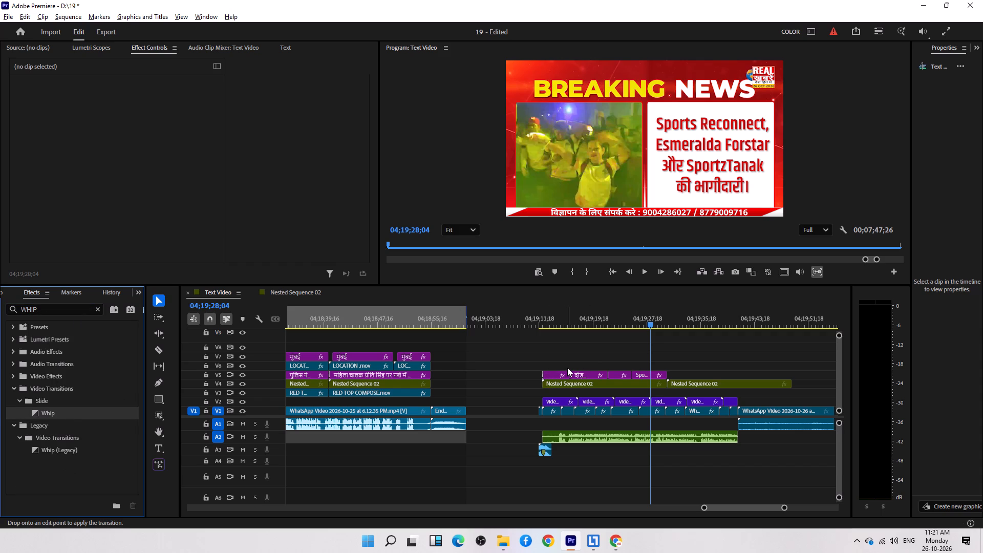
drag(567, 368, 569, 370)
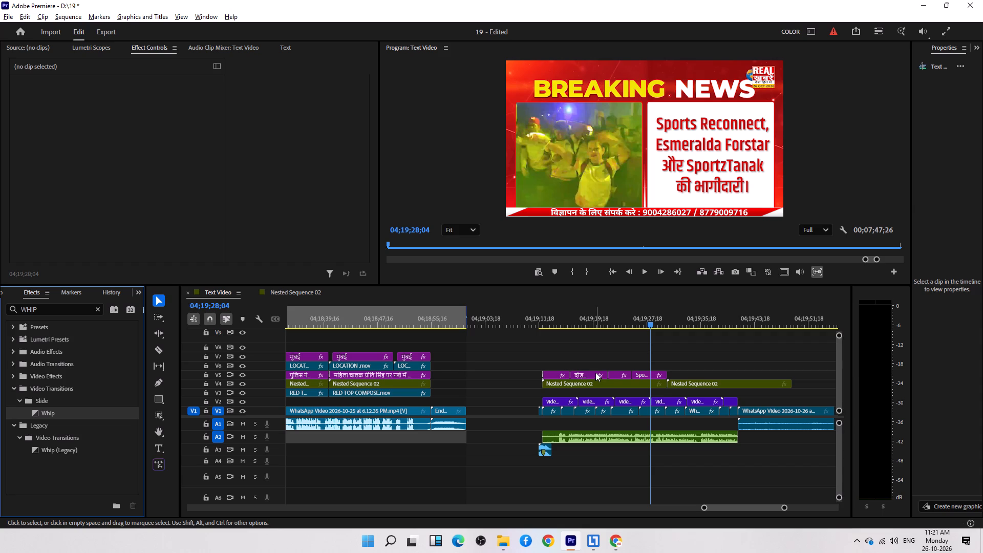
Apply the Whip transition at each of the three cuts between the four headlines on V5, and preview the result.
drag(563, 323, 546, 323)
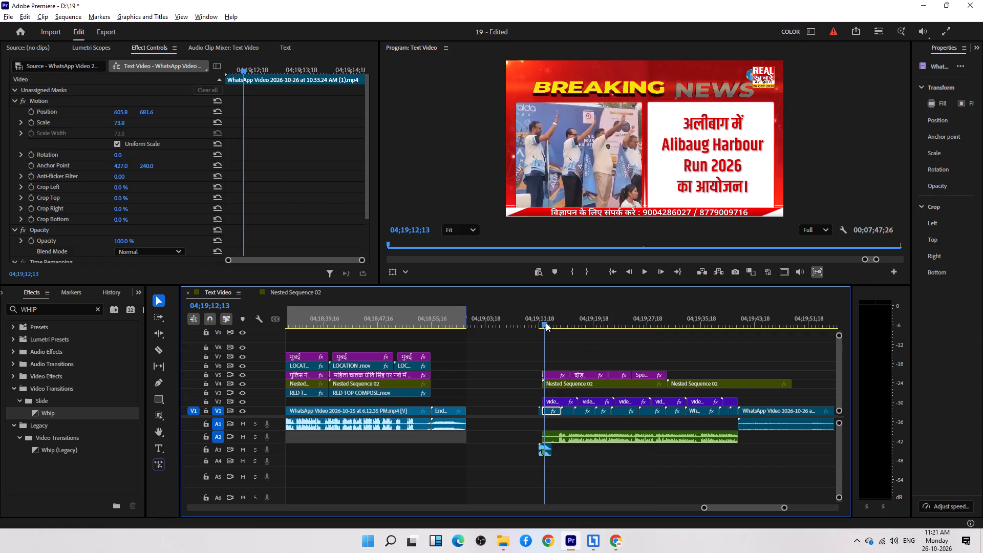
drag(546, 323, 554, 321)
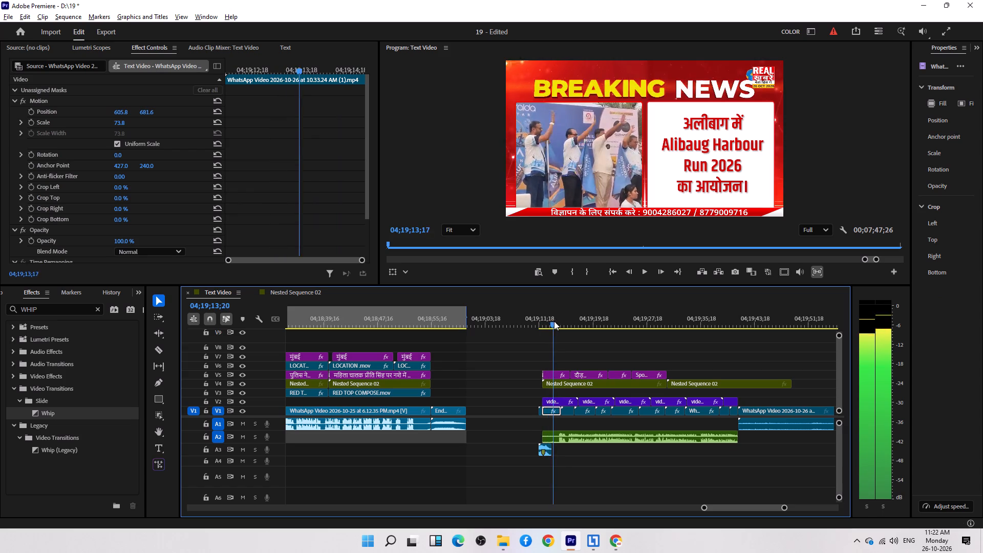
drag(554, 321, 570, 323)
drag(70, 412, 568, 377)
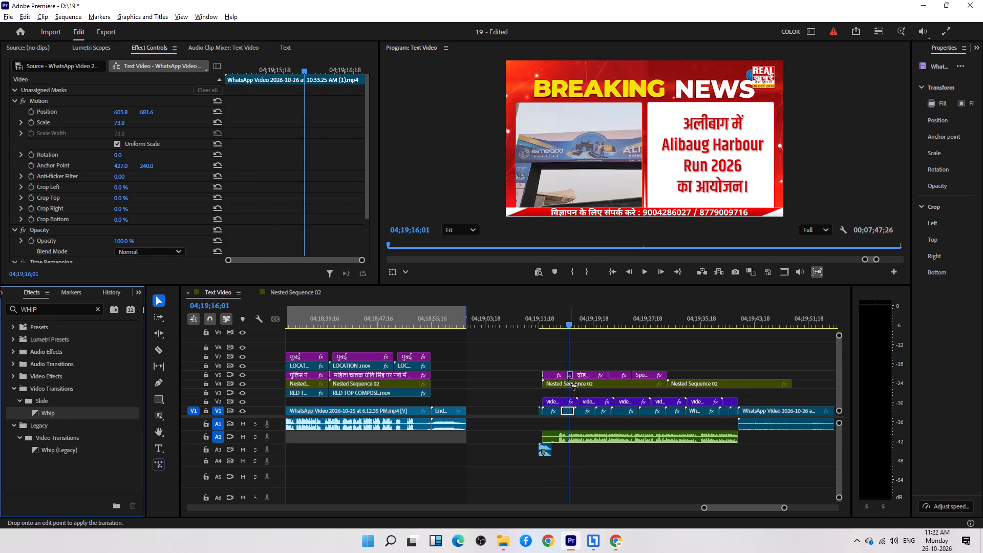
drag(568, 377, 570, 375)
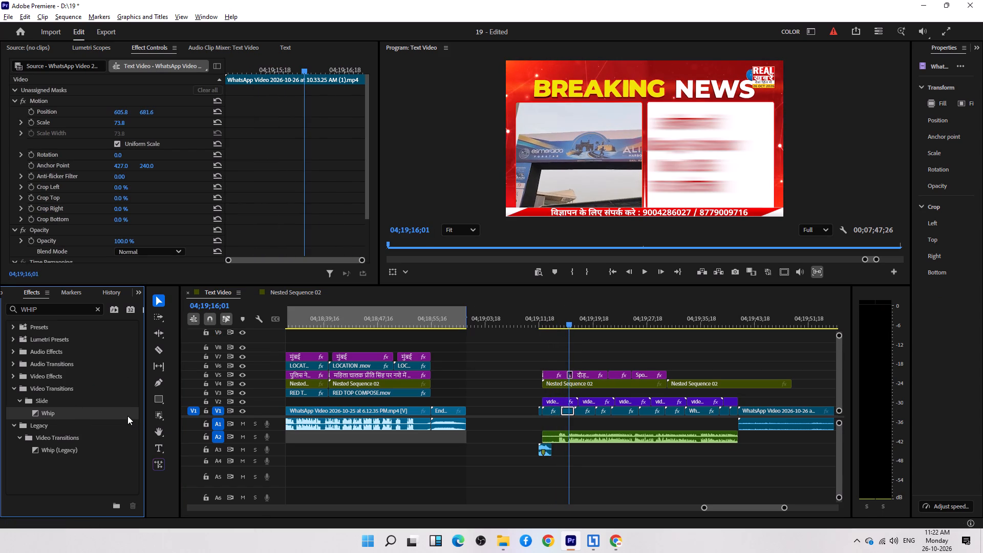
drag(127, 416, 606, 375)
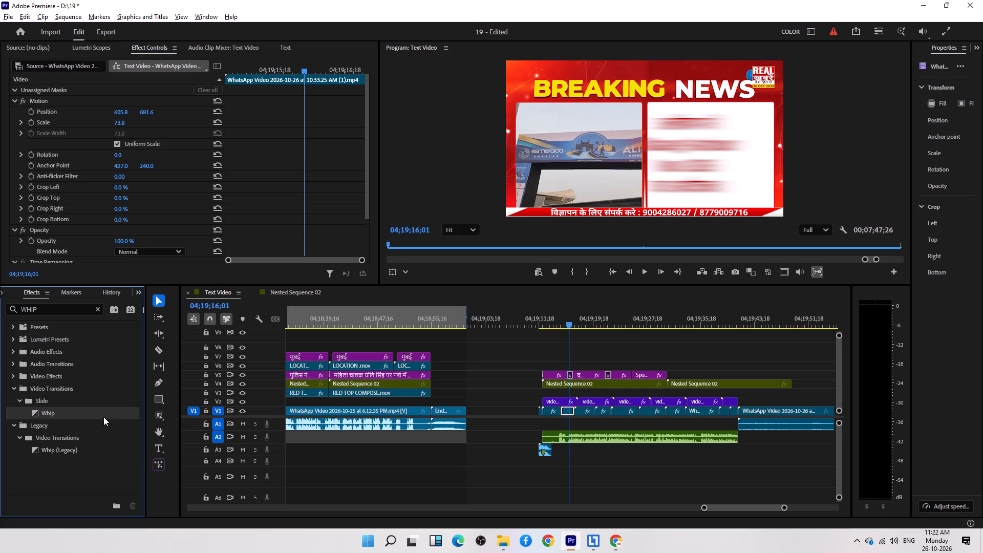
drag(97, 413, 629, 371)
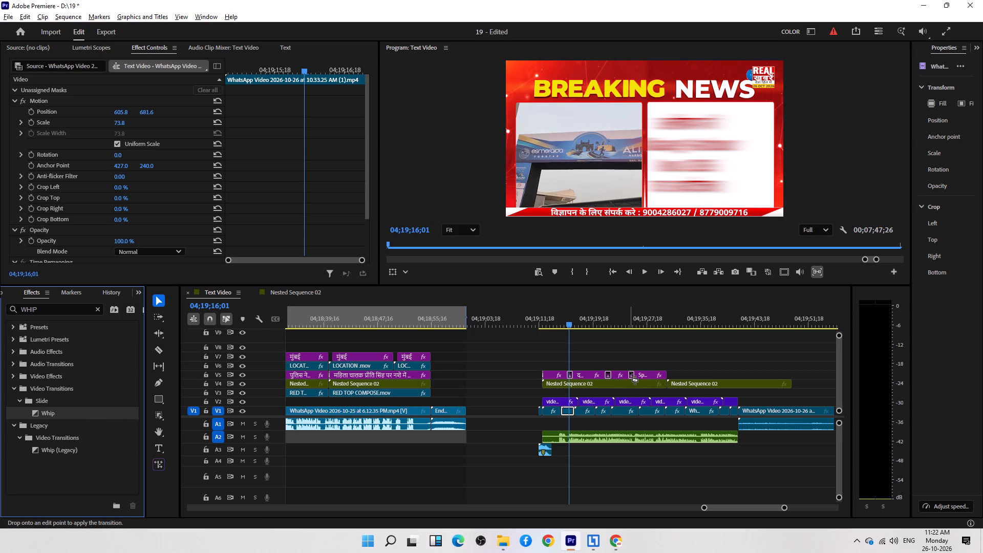
drag(629, 371, 629, 372)
click(645, 357)
drag(568, 316, 558, 321)
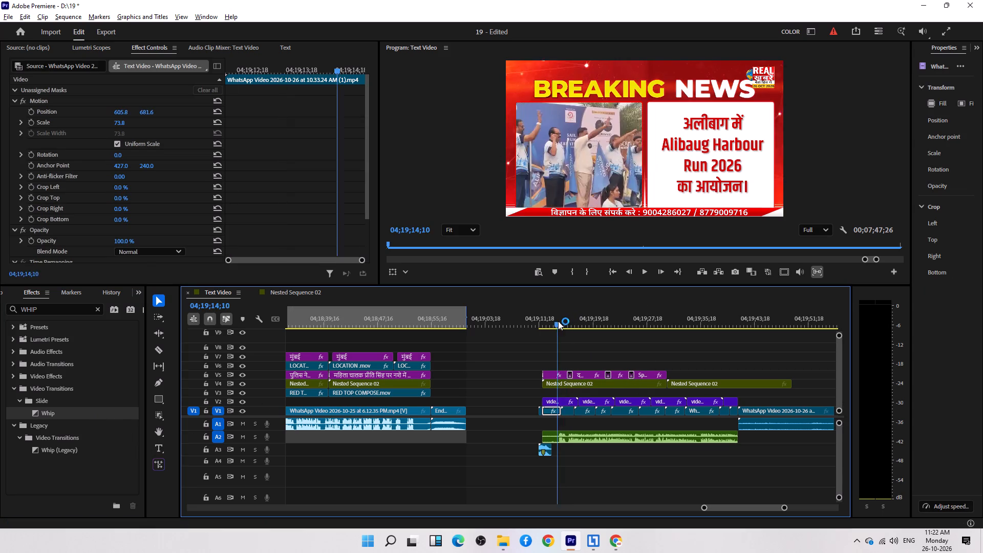
drag(558, 321, 639, 326)
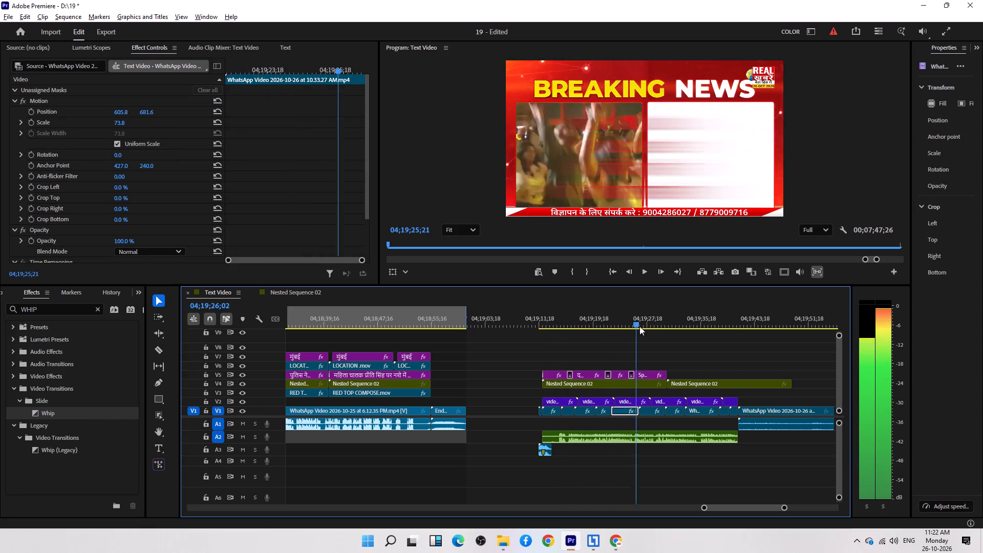
drag(639, 326, 670, 332)
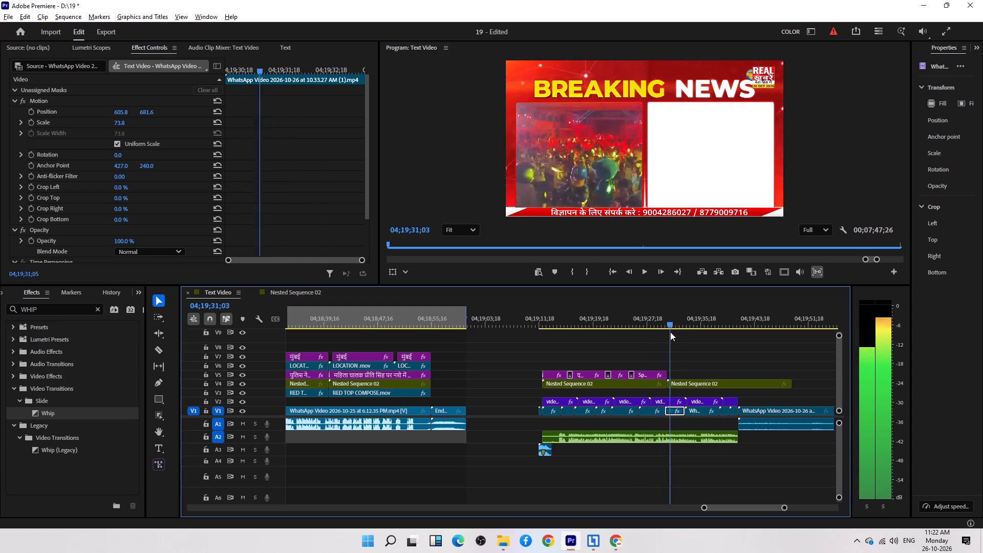
drag(670, 332, 585, 370)
Duplicate the four V5 headlines with their transitions directly after the originals, above the second Nested Sequence 02 clip.
drag(718, 355, 541, 377)
alt+drag(551, 373, 688, 370)
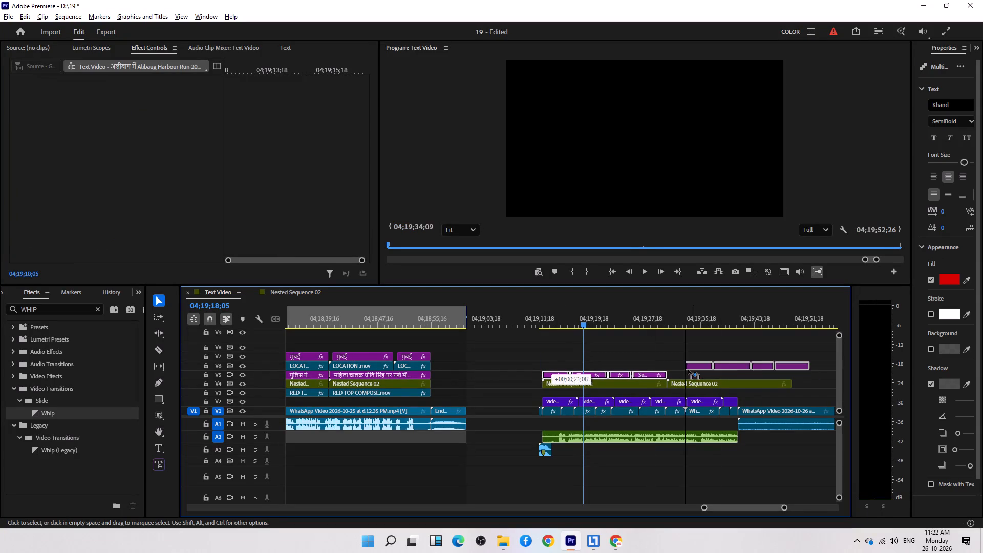
alt+drag(688, 370, 677, 375)
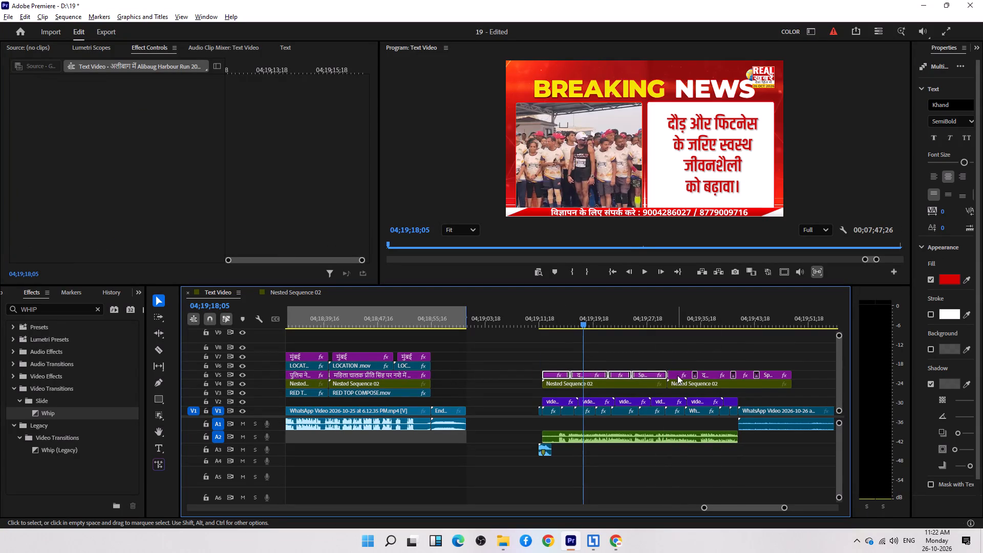
Split the duplicated headlines and the second Nested Sequence 02 at 04;19;41;08, where the interview clip begins, and delete everything past it.
key(Down)
key(Down)
key(Down)
key(Down)
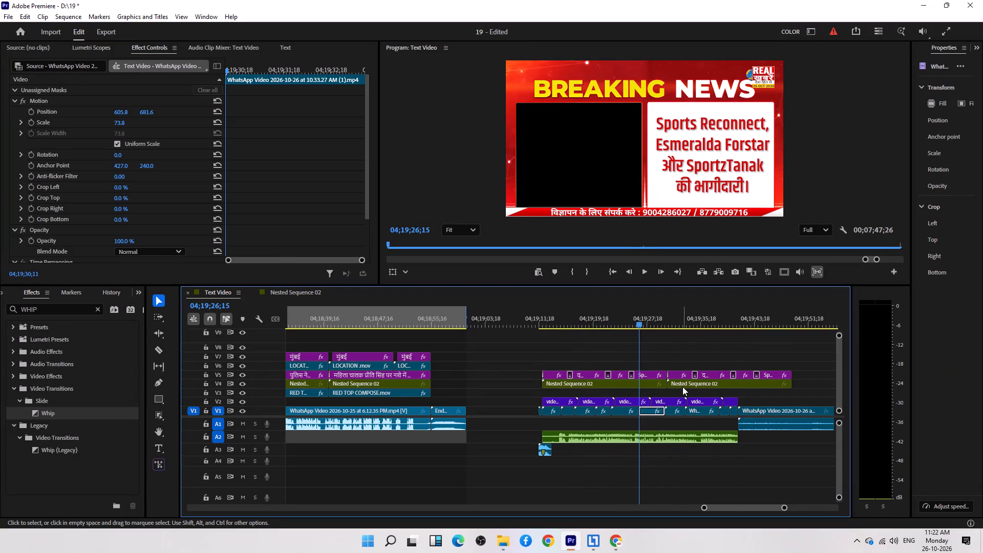
key(Down)
key(Down)
key(Down)
key(Down)
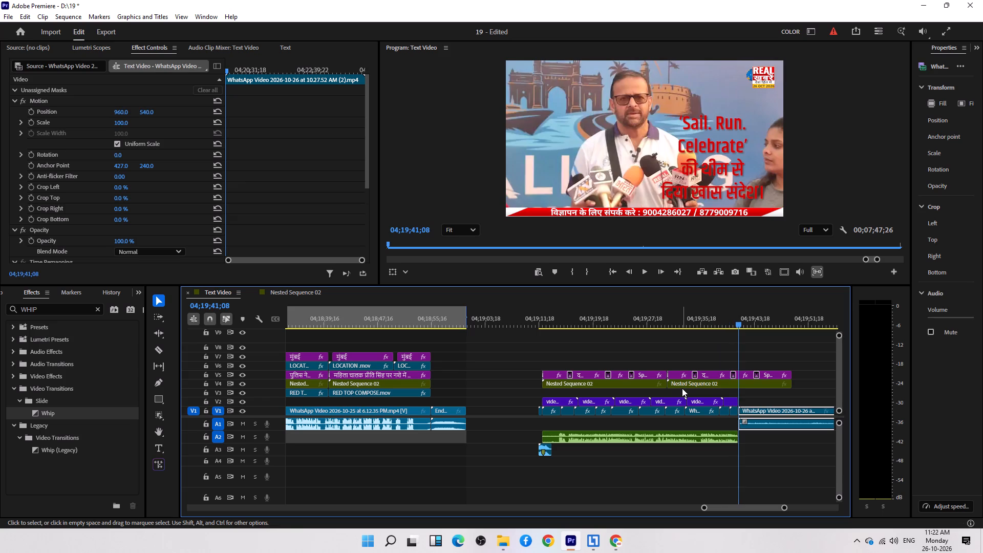
drag(798, 352, 758, 385)
key(z)
click(758, 385)
drag(794, 355, 742, 391)
key(z)
drag(807, 362, 773, 385)
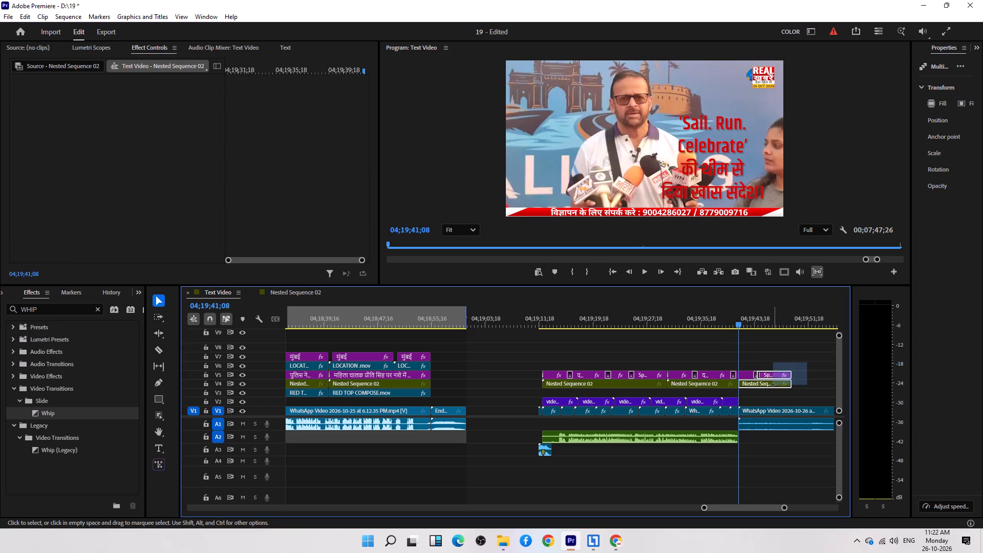
drag(773, 385, 753, 387)
key(Delete)
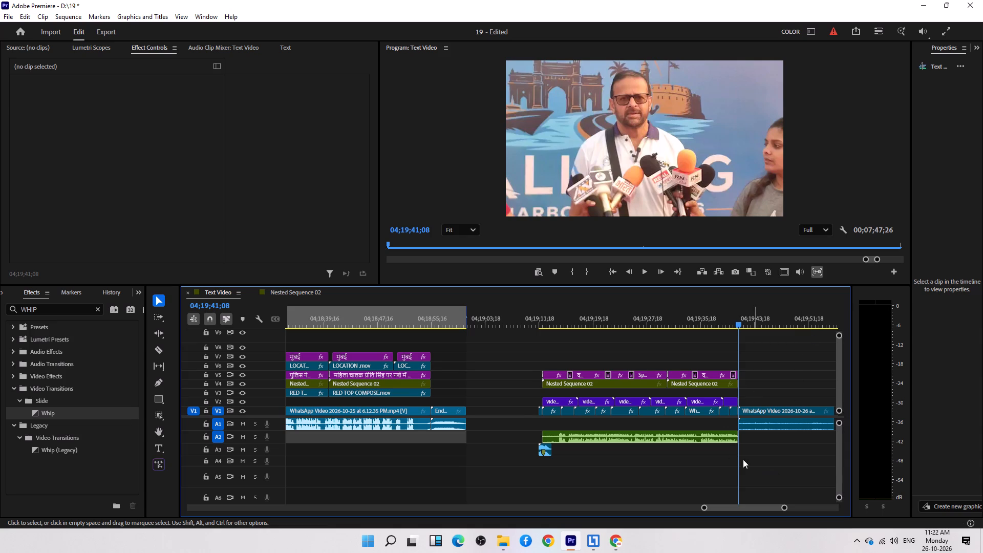
Add the videos_120626 Breaking News Graphics Text and Visual template from D:'s Real Khabrein Packeging folder to V3 above the interview clip.
scroll(639, 422, down, 20)
scroll(639, 422, down, 3)
click(506, 539)
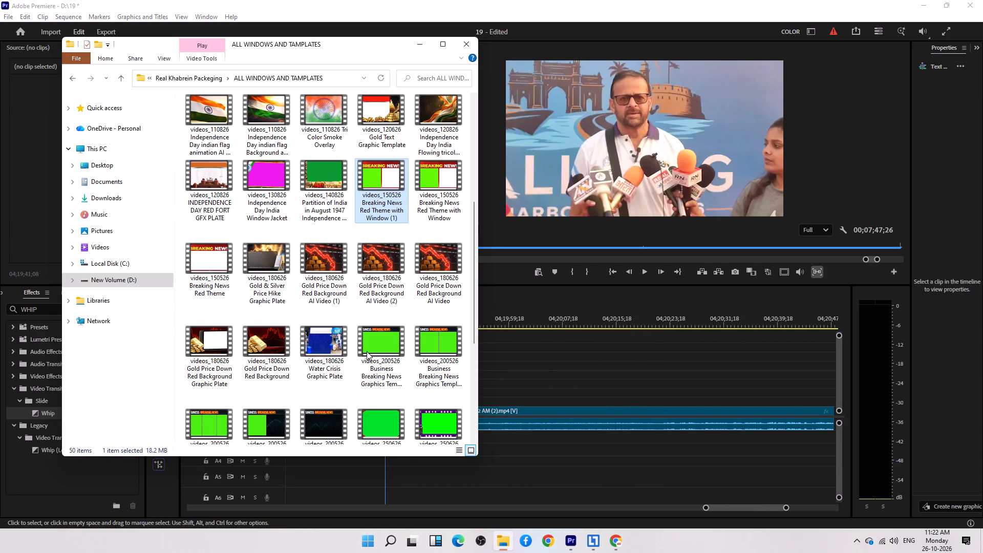
scroll(368, 344, down, 5)
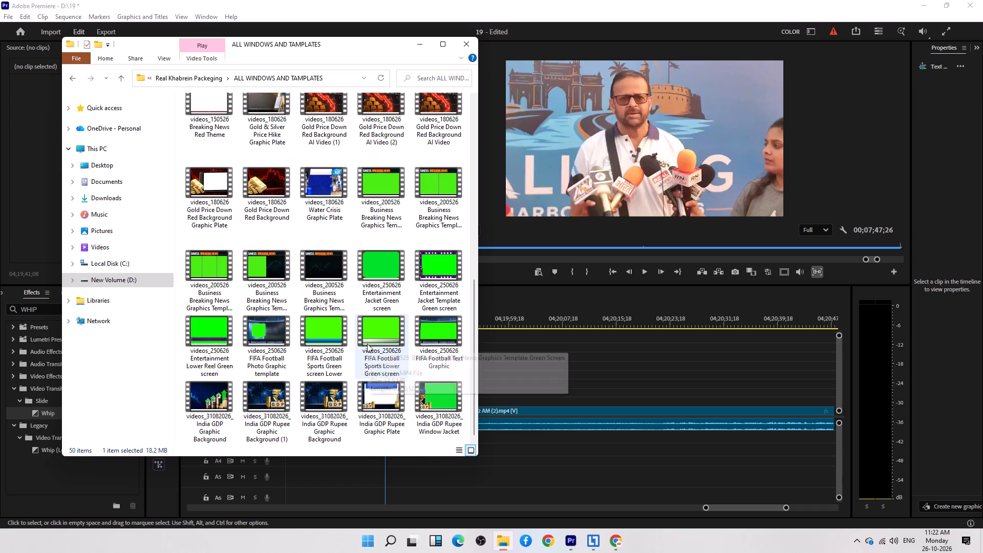
scroll(367, 344, up, 5)
scroll(302, 313, down, 1)
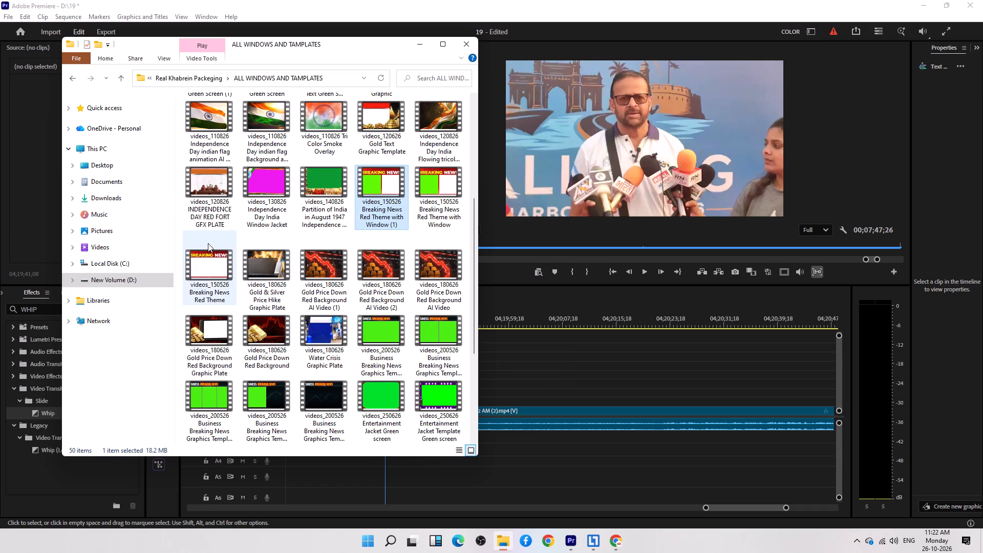
scroll(209, 245, down, 4)
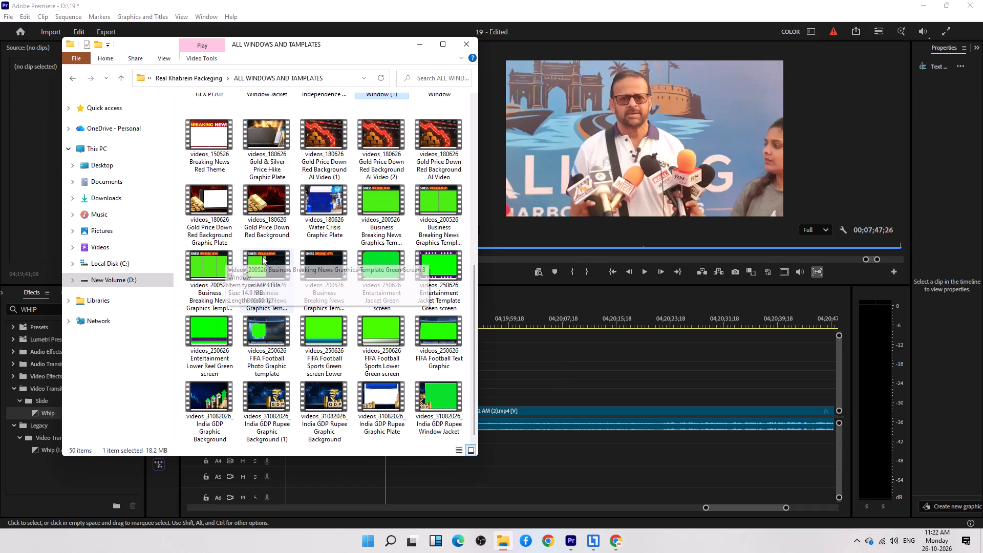
scroll(308, 295, up, 5)
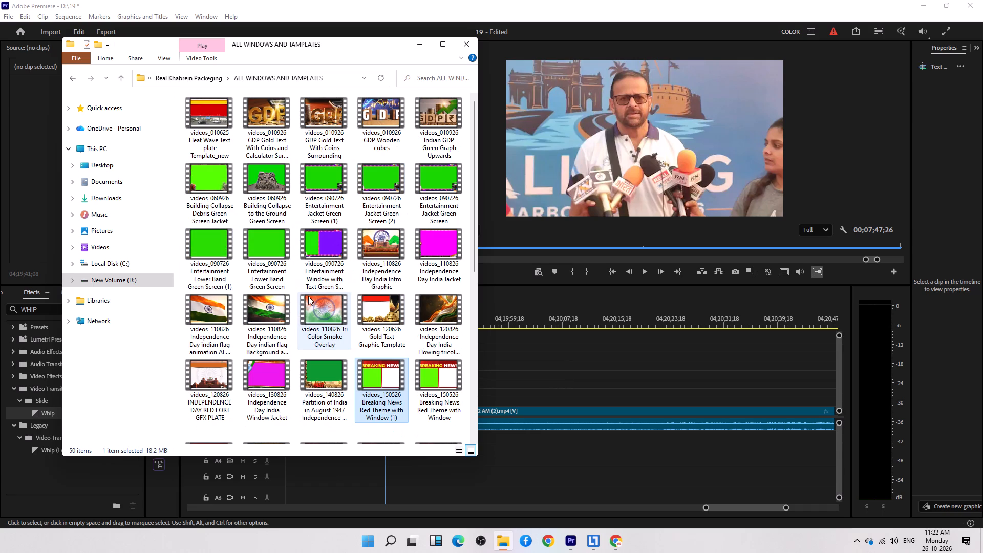
click(121, 279)
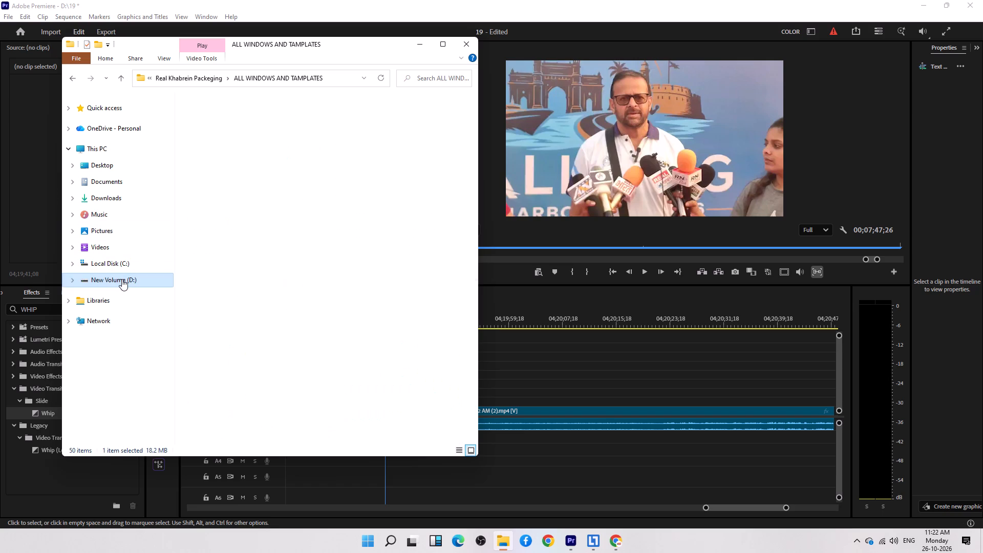
double_click(224, 274)
scroll(295, 269, down, 6)
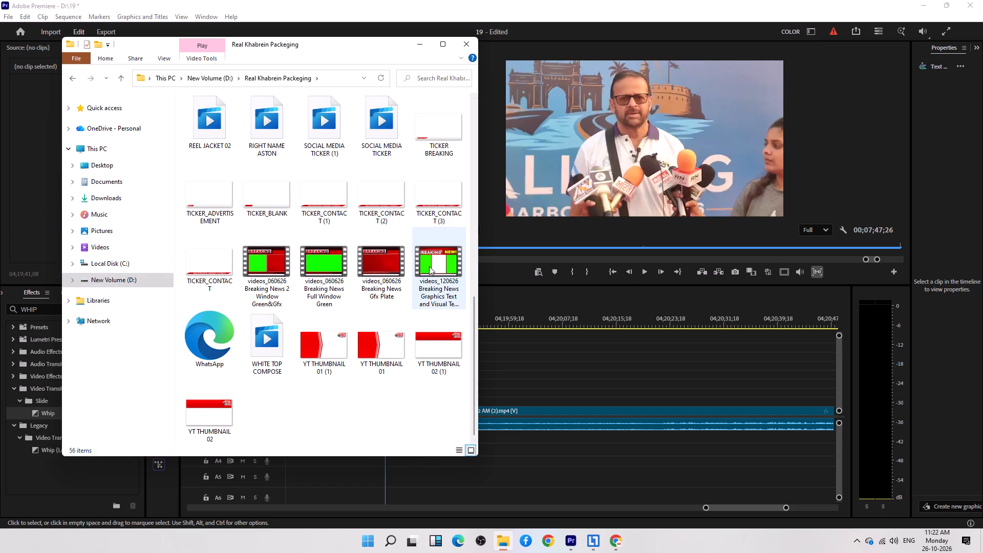
drag(430, 266, 511, 396)
click(553, 352)
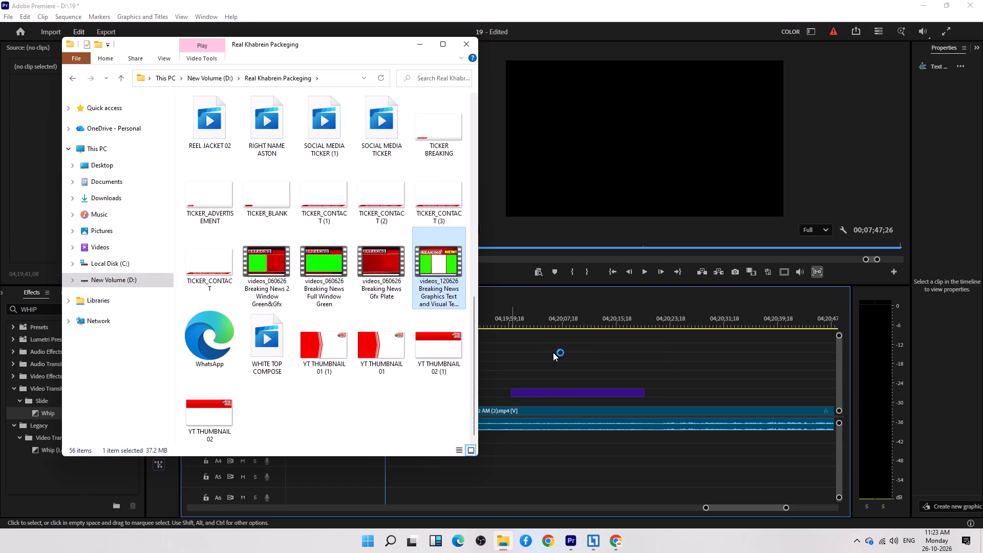
Preview the new Breaking News template and move it to V2 so it starts with the interview clip at 04;19;41;08.
drag(517, 308, 535, 326)
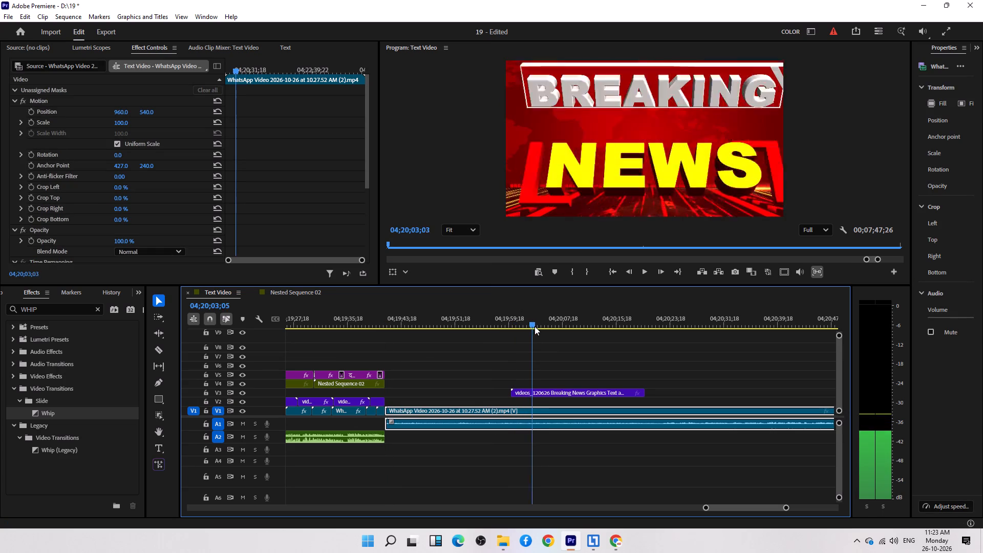
drag(535, 326, 539, 328)
drag(660, 365, 584, 386)
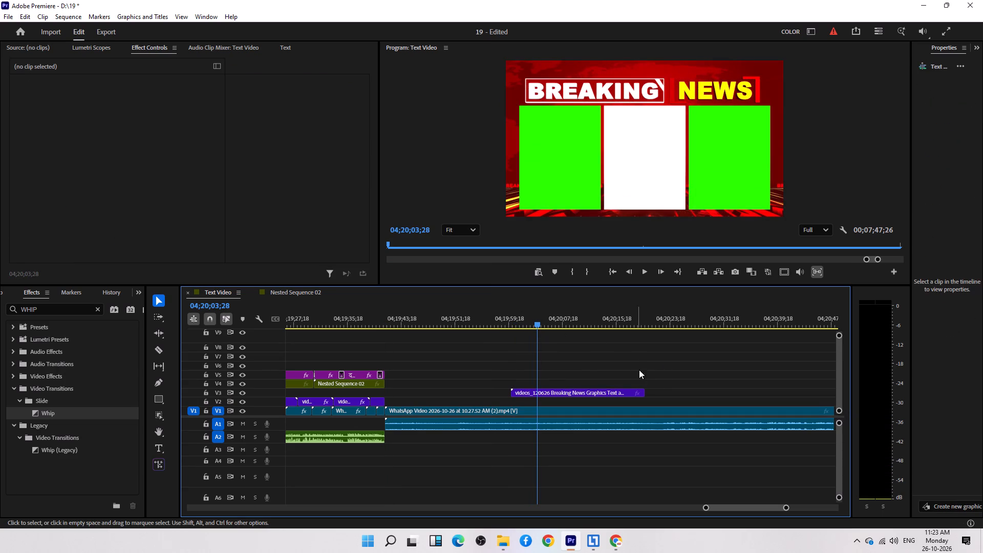
drag(639, 369, 585, 392)
drag(574, 390, 463, 405)
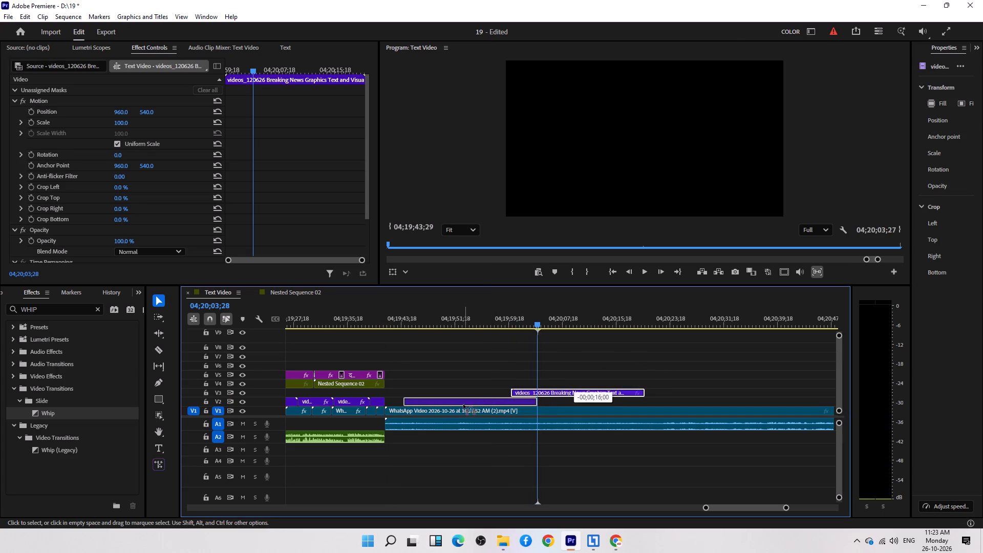
drag(463, 405, 452, 400)
Split the new Breaking News template on V2 at 04;19;45;08, where its title and windows are fully in place.
drag(404, 318, 400, 320)
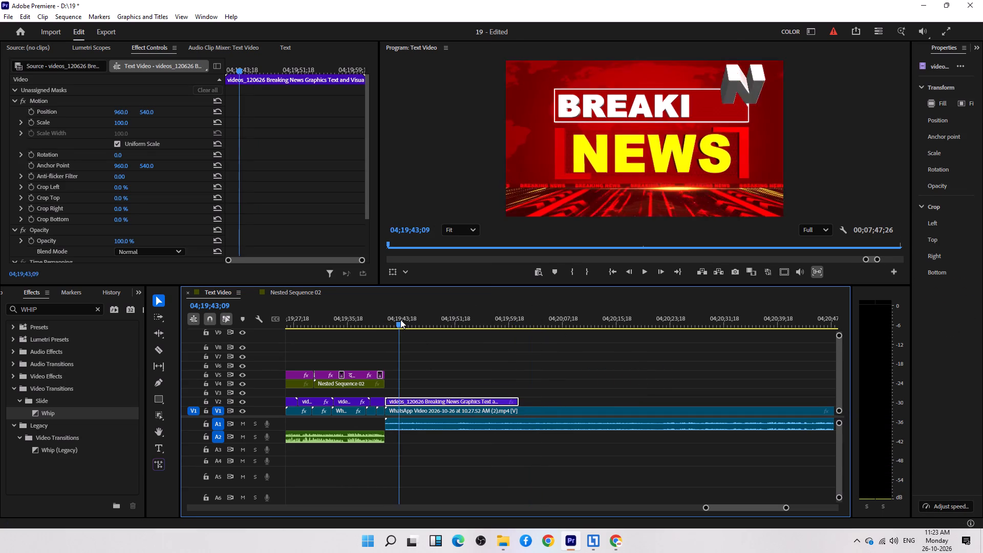
drag(400, 320, 414, 326)
click(422, 402)
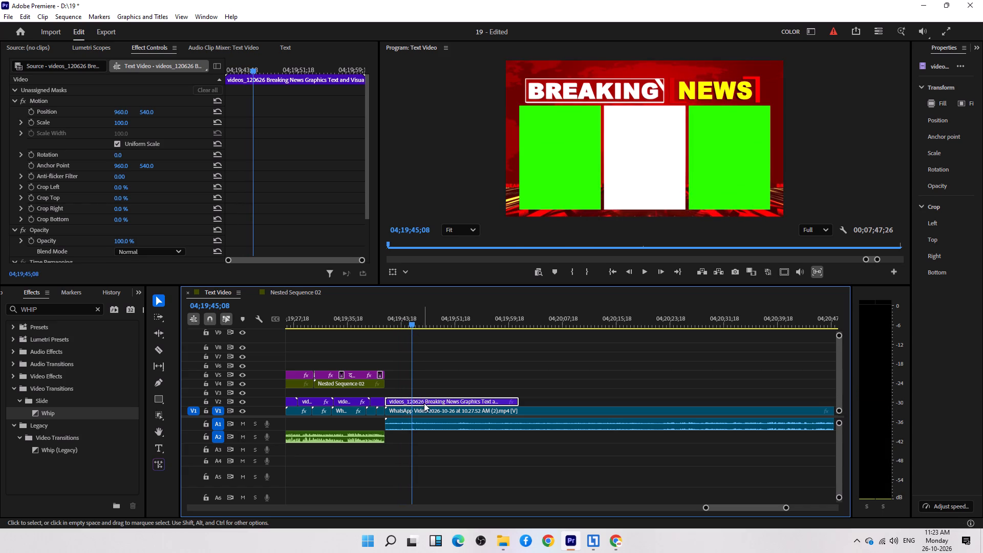
key(z)
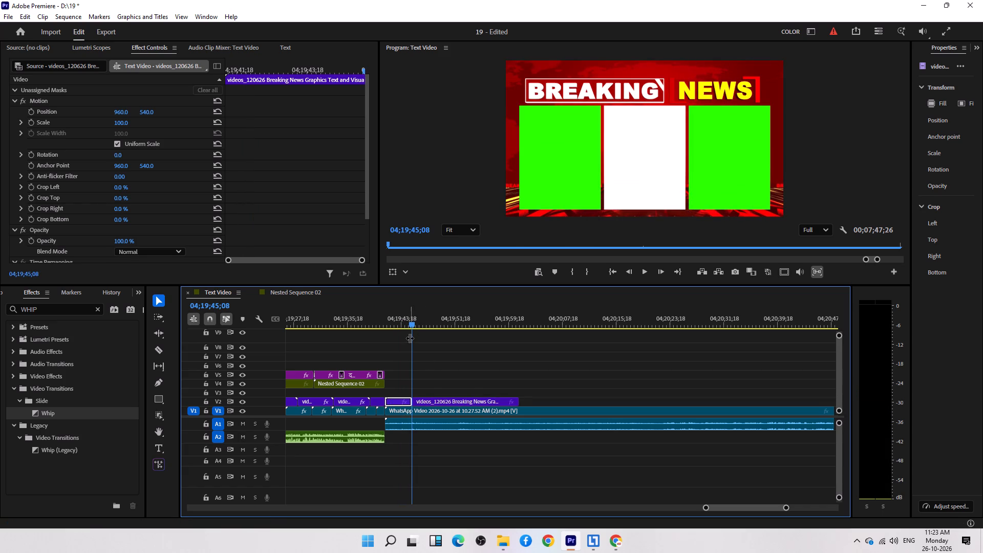
Copy the attributes of the earlier videos_150526 Breaking News template on V2 and paste them onto both pieces of the new videos_120626 template.
drag(408, 324, 411, 328)
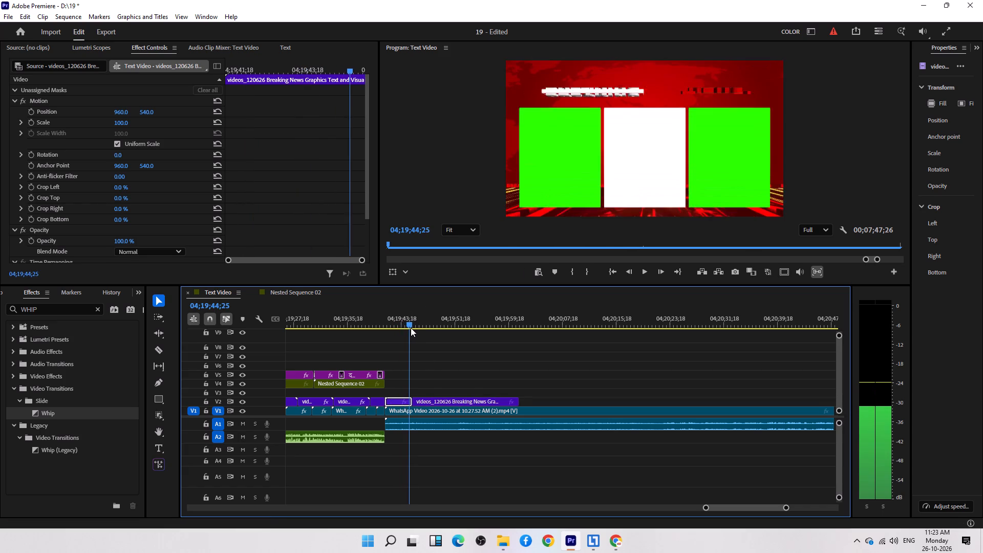
drag(411, 328, 410, 332)
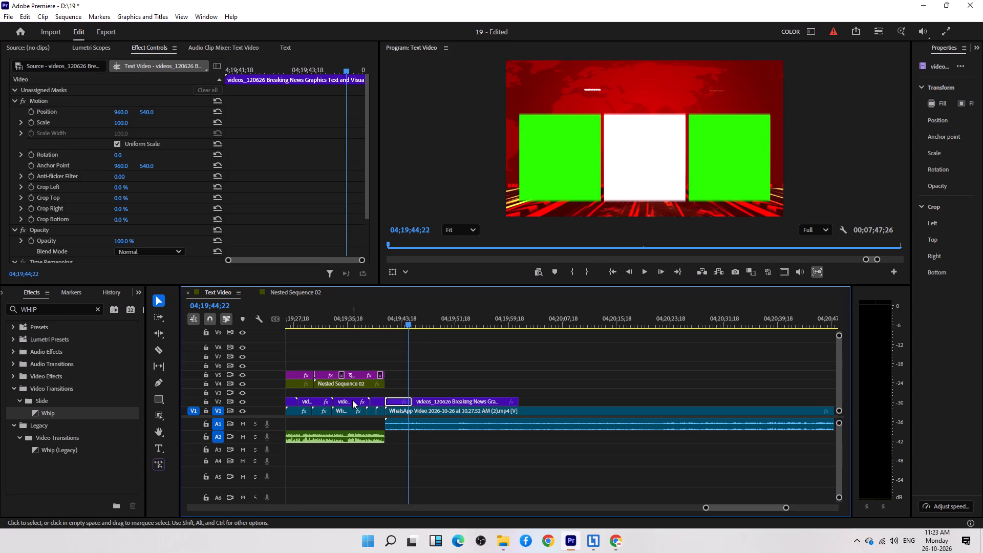
right_click(352, 400)
click(395, 42)
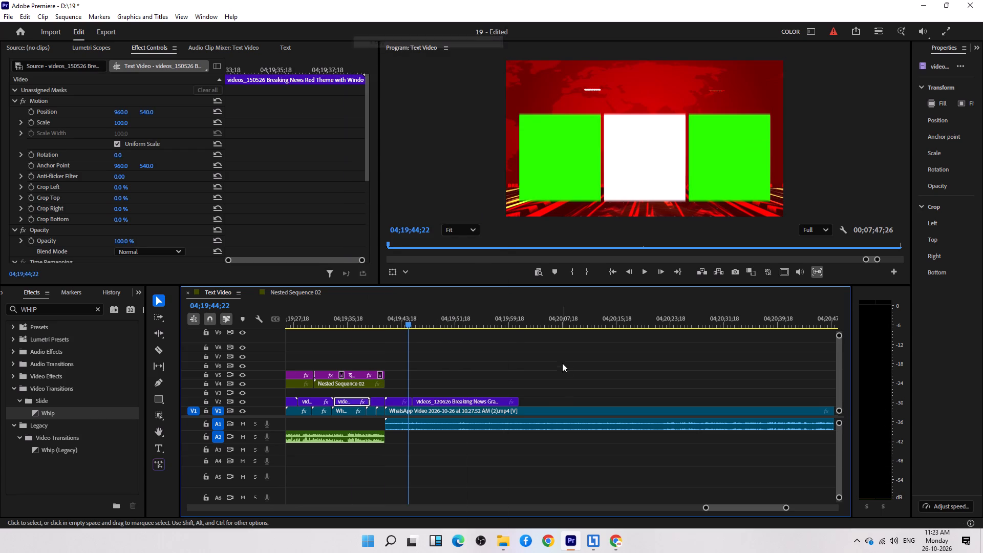
drag(562, 379, 391, 398)
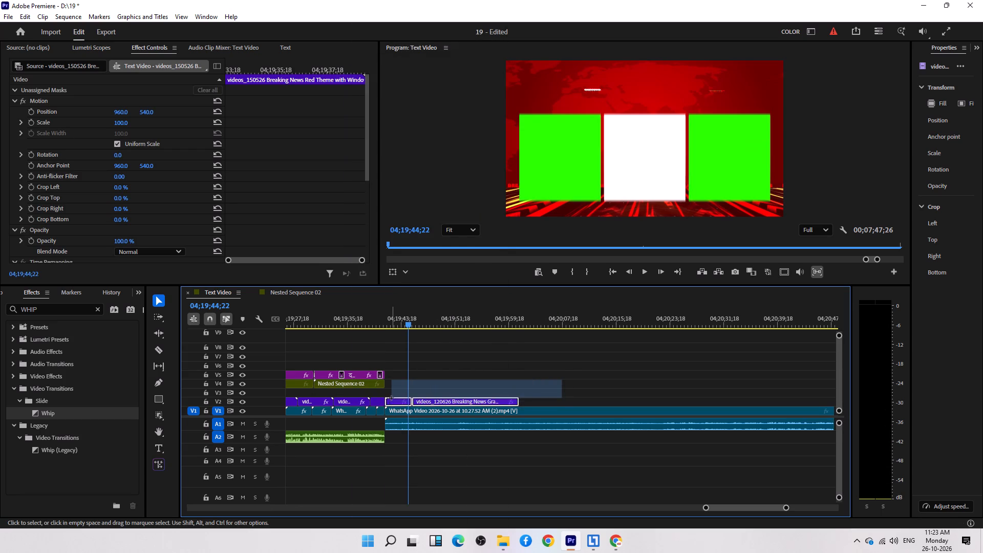
drag(391, 398, 393, 395)
click(393, 395)
drag(539, 379, 404, 397)
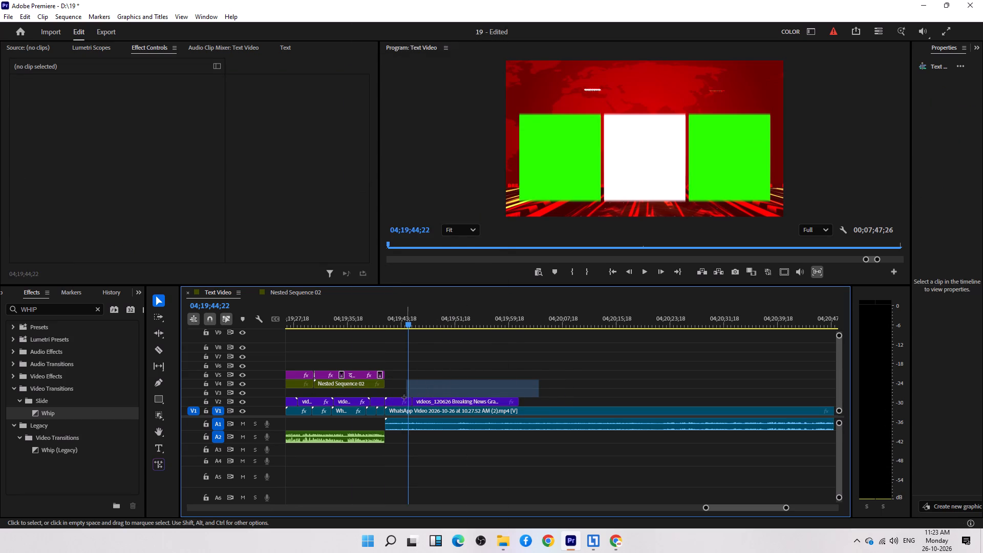
drag(404, 397, 402, 398)
right_click(402, 398)
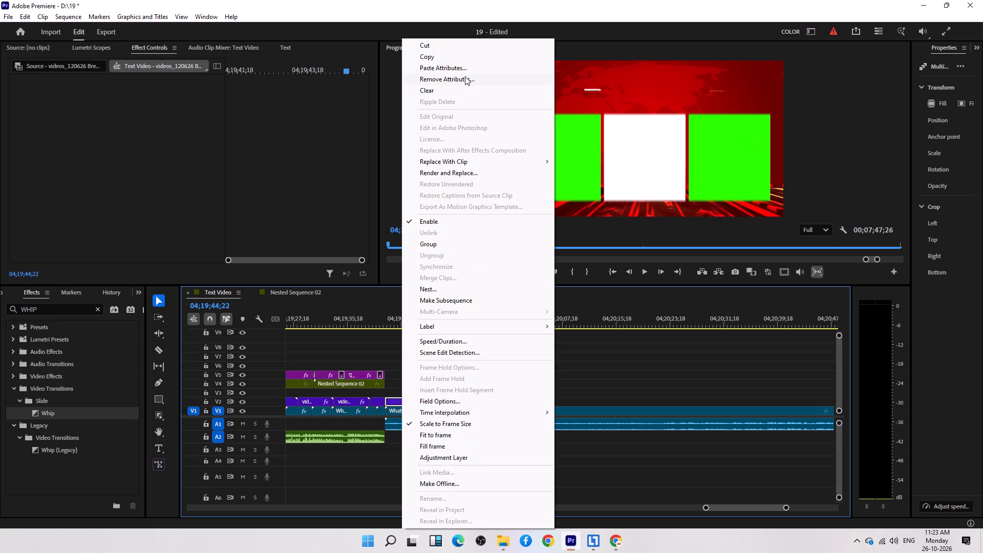
click(464, 69)
click(535, 445)
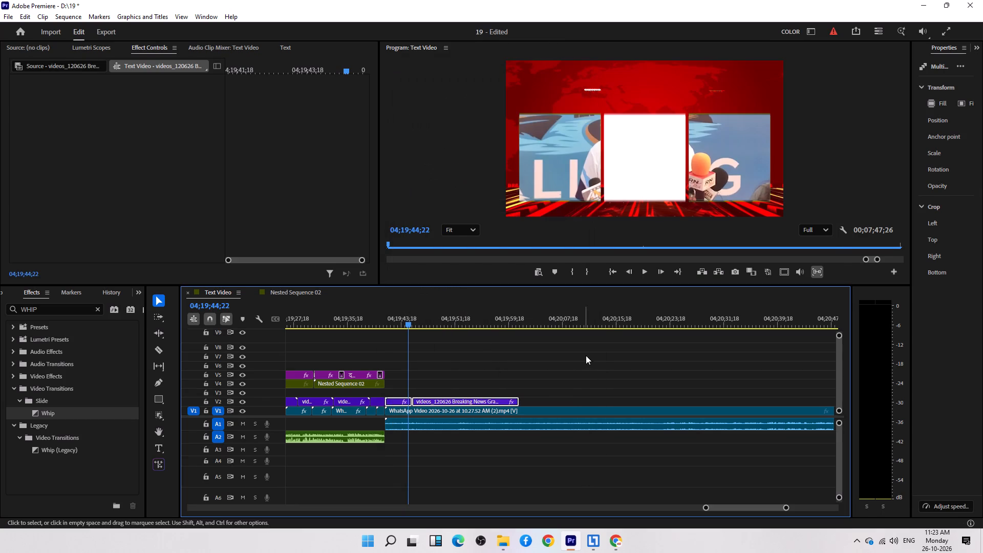
Move both pieces of the new Breaking News template from V2 up to V3, still starting with the interview clip.
drag(589, 352, 393, 401)
drag(453, 401, 451, 393)
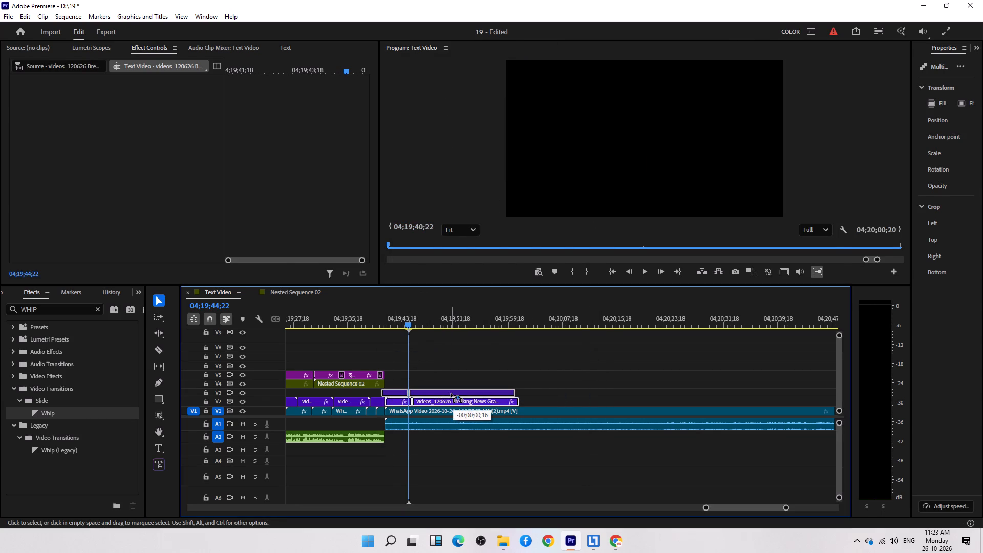
drag(451, 393, 456, 393)
click(479, 352)
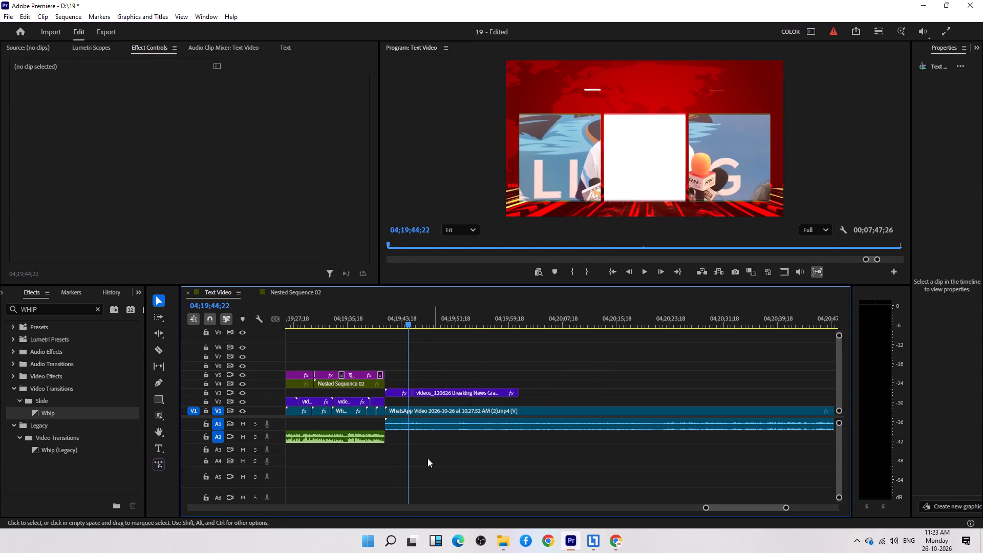
Duplicate the V1 event clips beneath the headlines onto V2, starting at the interview clip's beginning, underneath the new Breaking News template.
scroll(415, 465, up, 11)
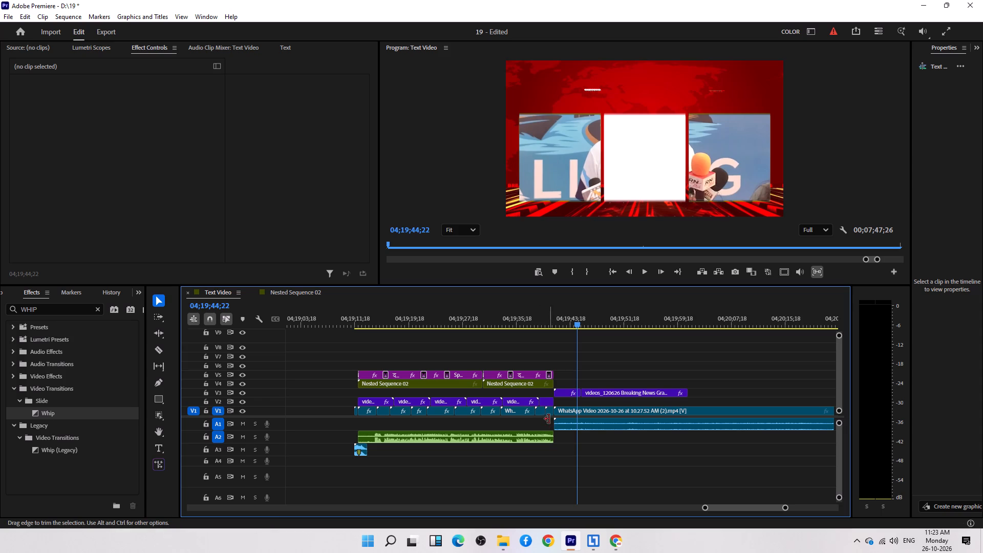
drag(364, 418, 528, 421)
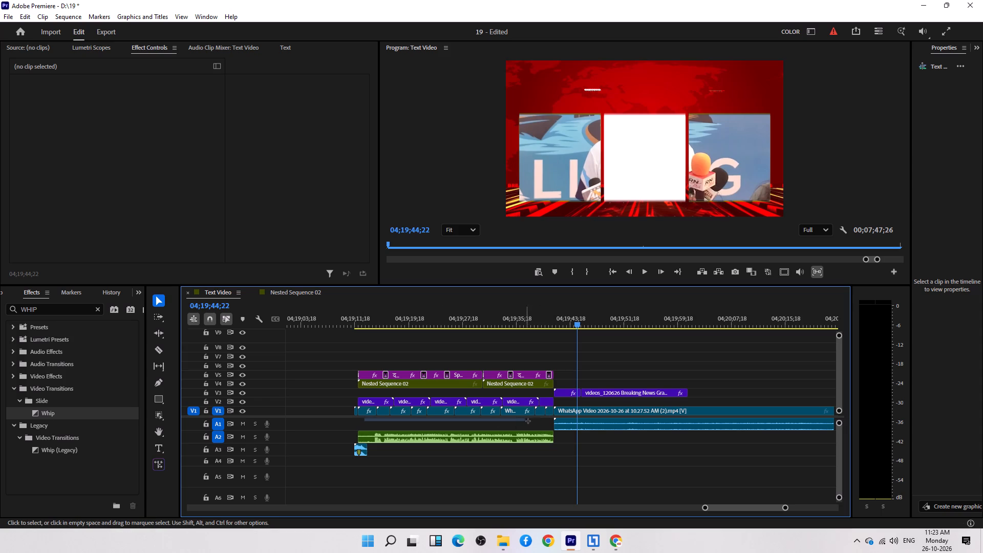
drag(528, 421, 551, 413)
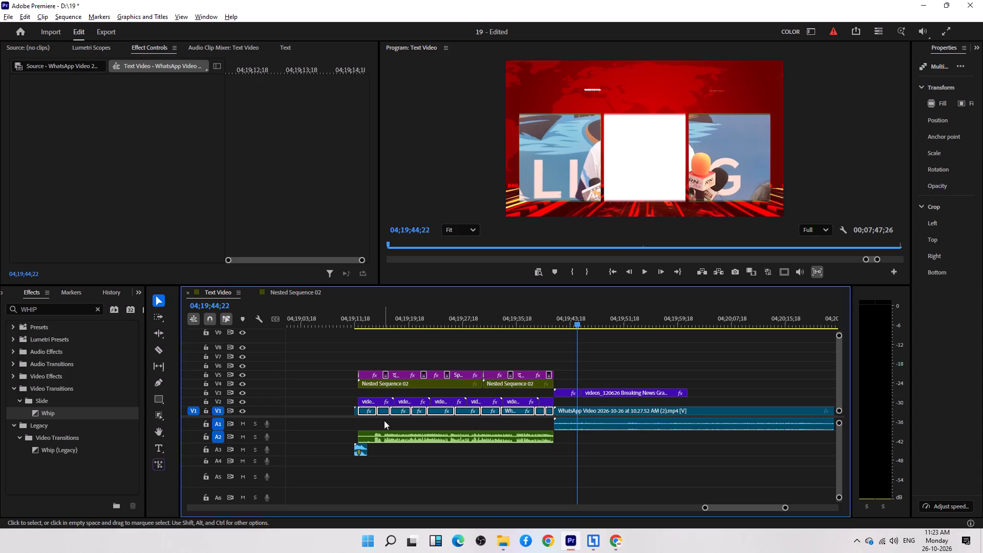
alt+drag(433, 412, 635, 405)
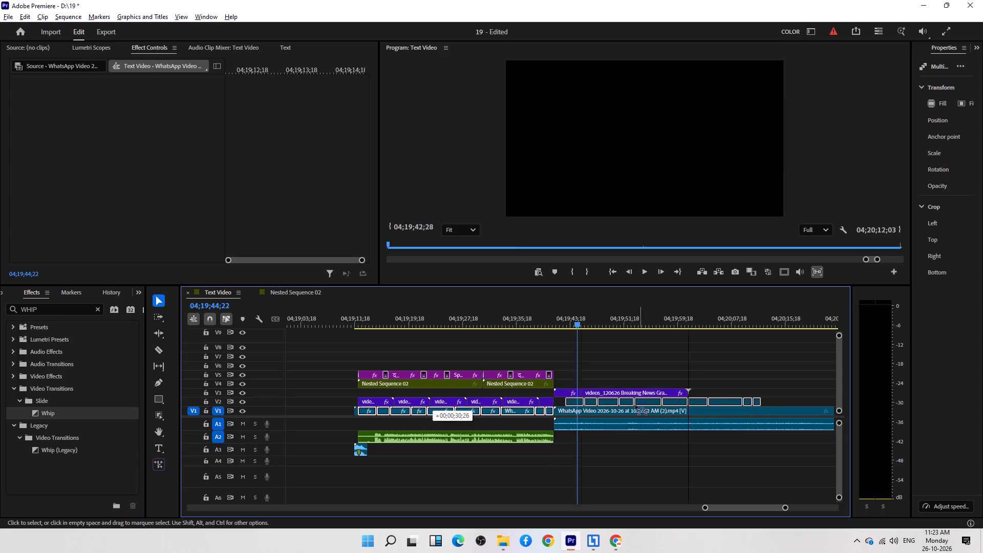
alt+drag(635, 405, 629, 404)
Scale the second duplicated event clip on V2 to about 71.2 and move it behind the template's third window, about 1643.6, 695.8.
drag(576, 320, 566, 328)
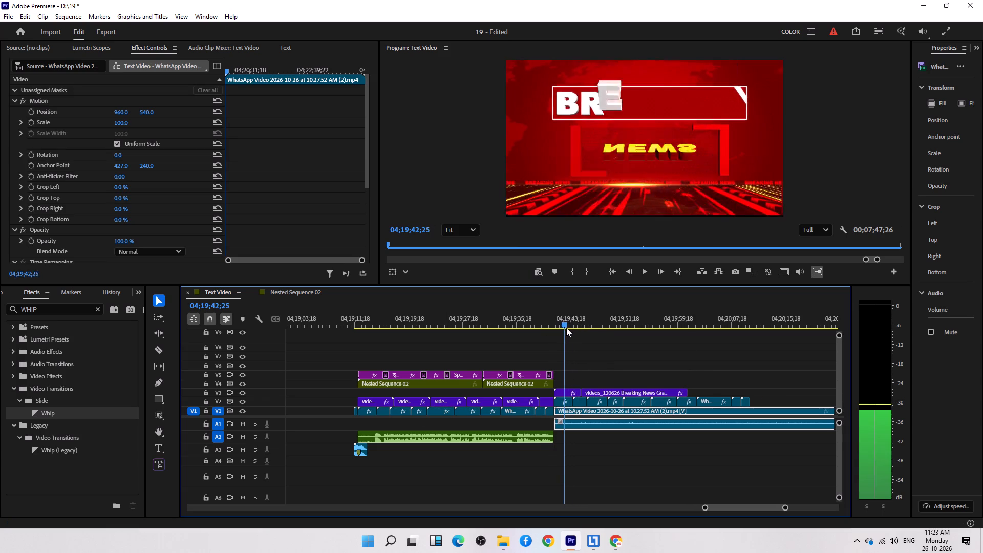
drag(566, 328, 602, 328)
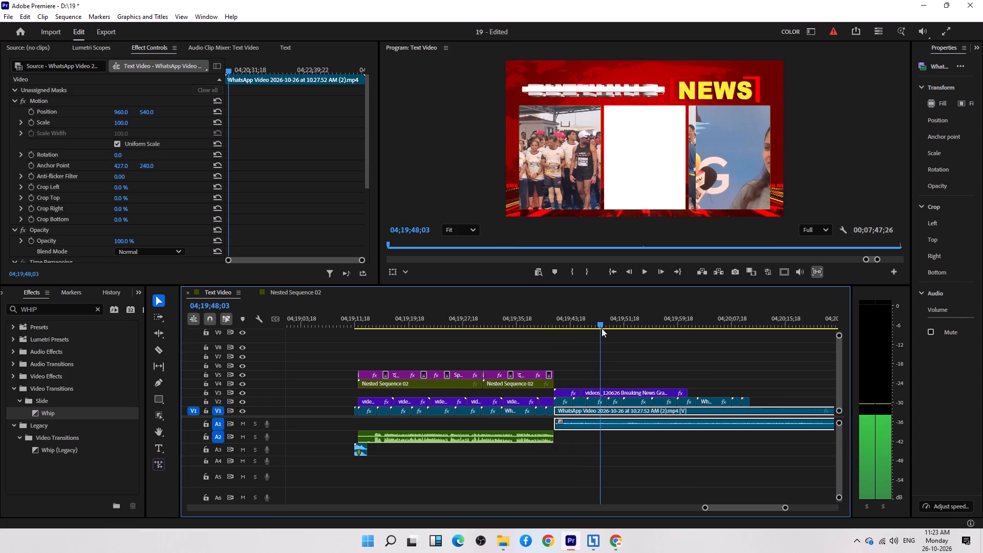
drag(602, 328, 604, 329)
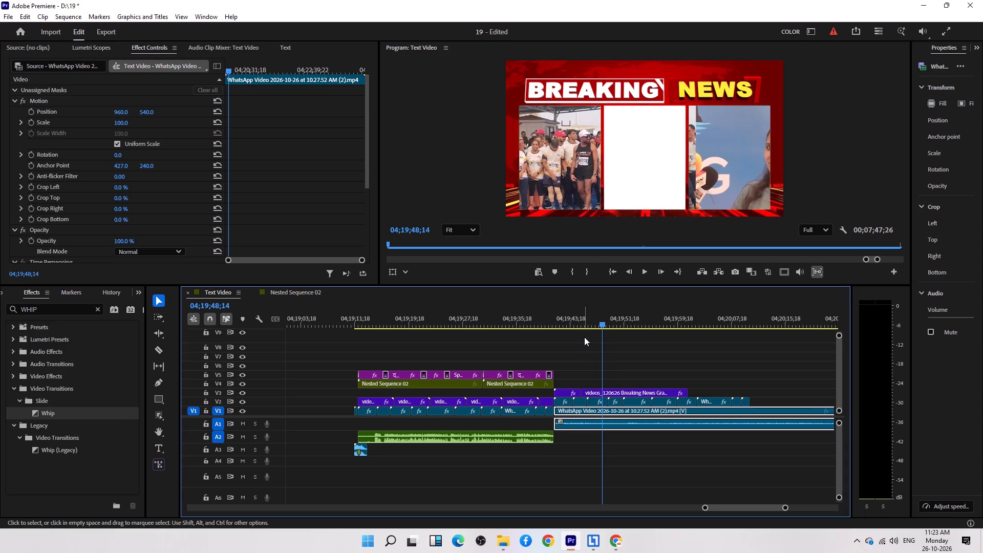
drag(586, 324, 565, 330)
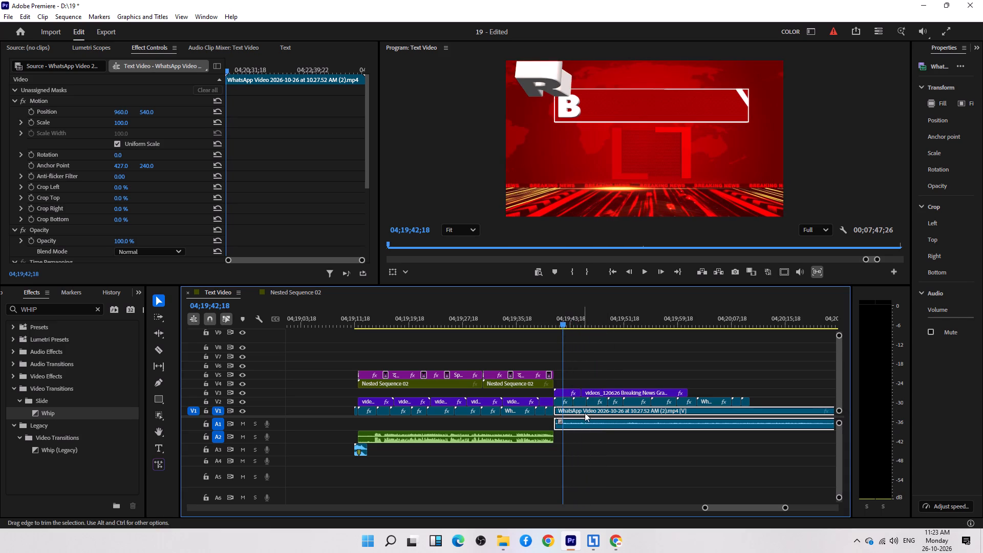
drag(569, 317, 584, 322)
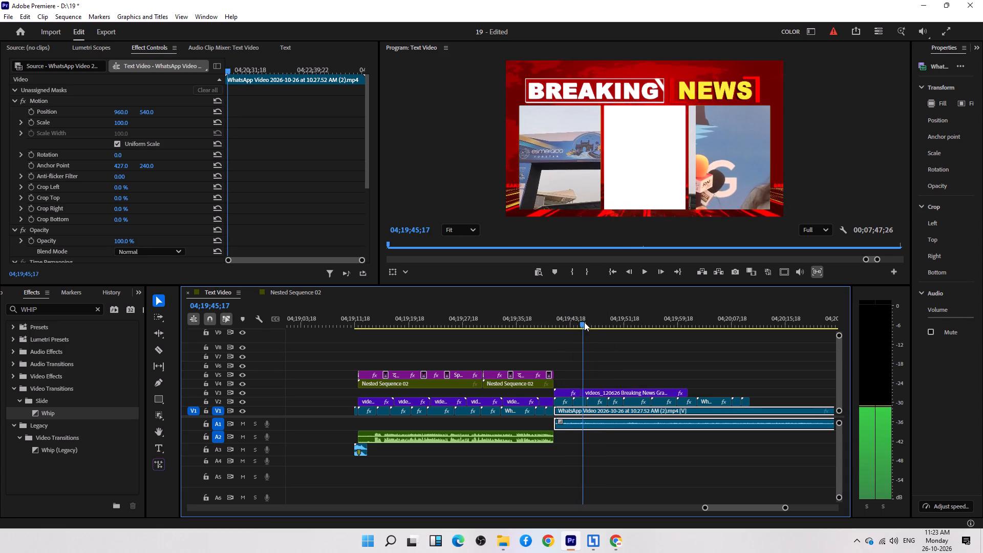
drag(584, 322, 584, 323)
click(578, 403)
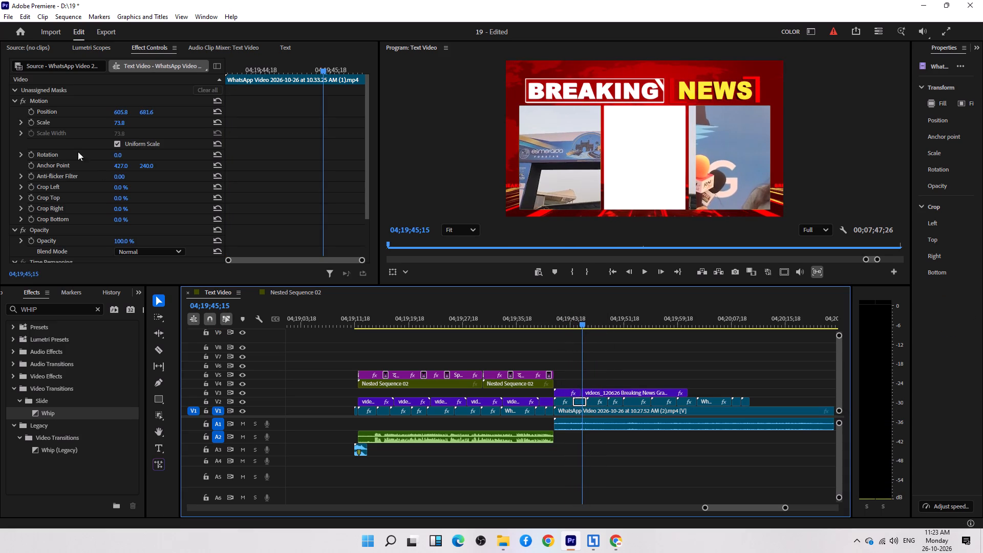
click(58, 113)
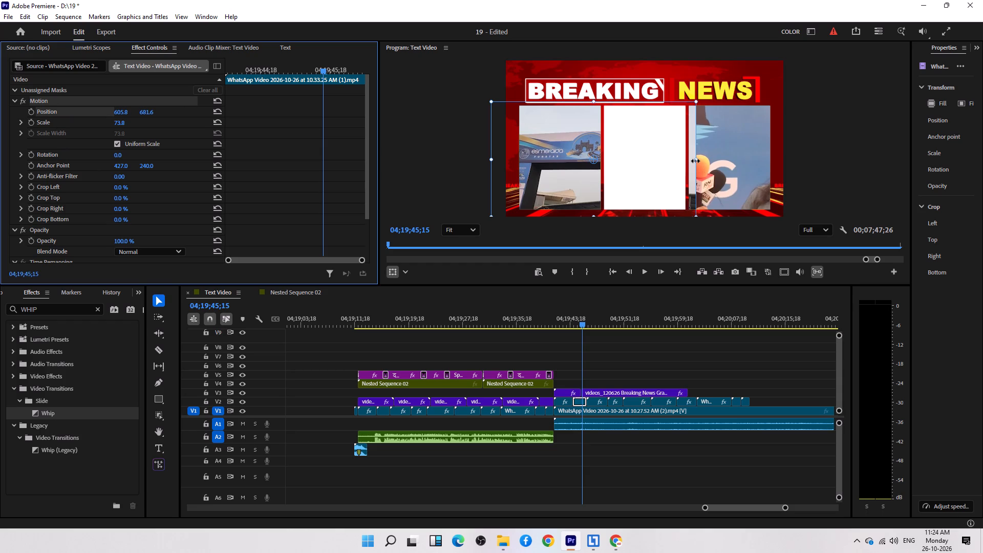
drag(695, 160, 669, 161)
drag(633, 171, 780, 152)
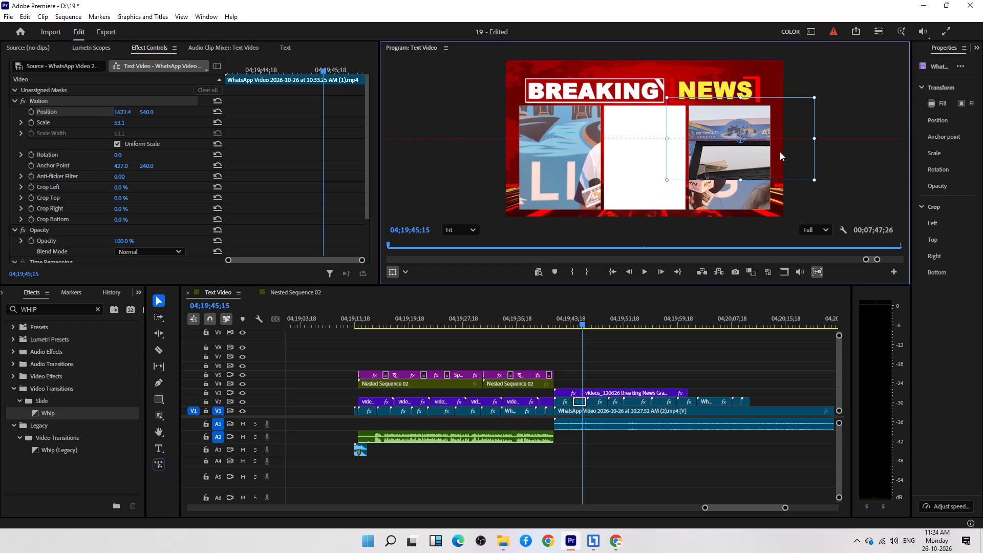
drag(780, 152, 779, 150)
drag(738, 181, 744, 194)
drag(754, 174, 758, 179)
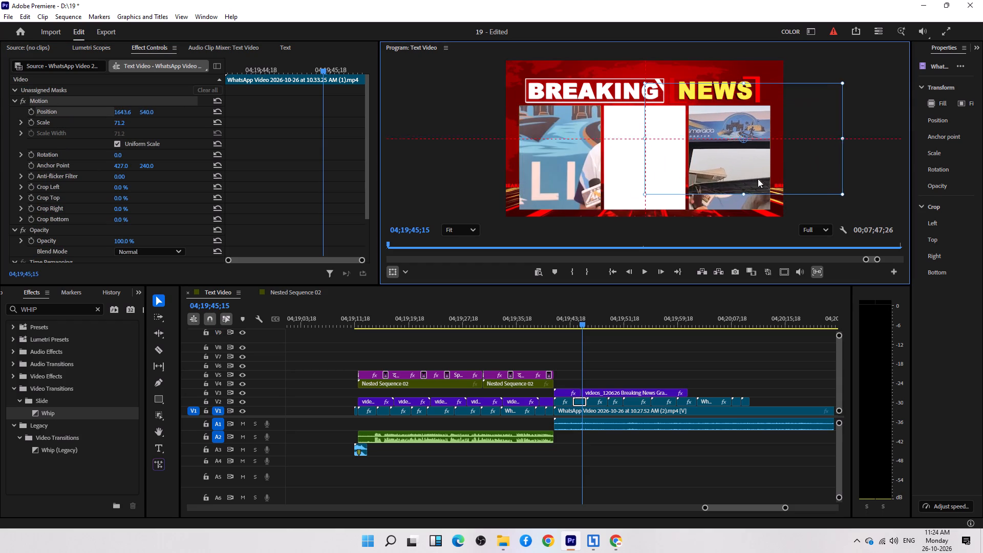
drag(758, 179, 758, 192)
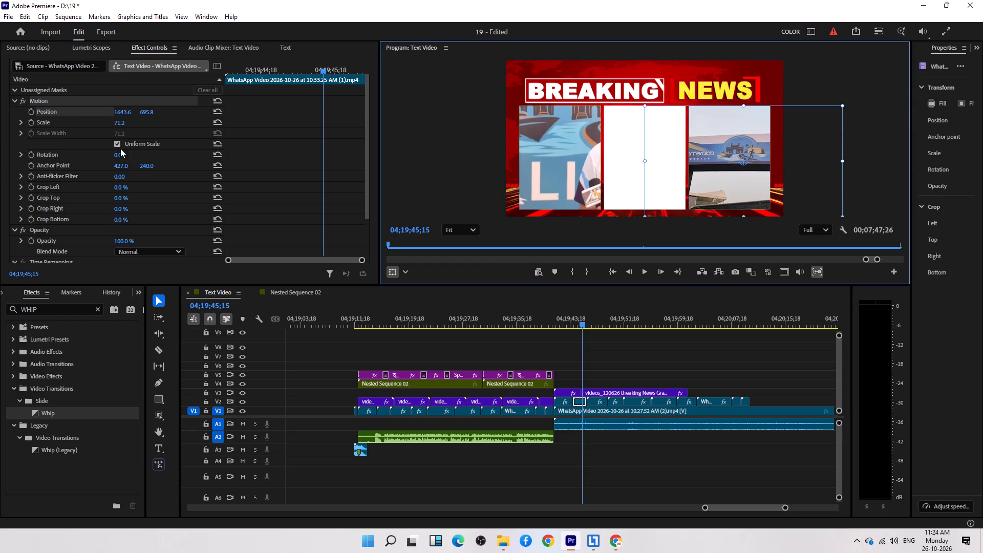
Turn off the event clip's uniform scale, narrow its width to about 47.6 and shift it to about 1611.8, 695.8.
click(117, 143)
drag(843, 160, 816, 158)
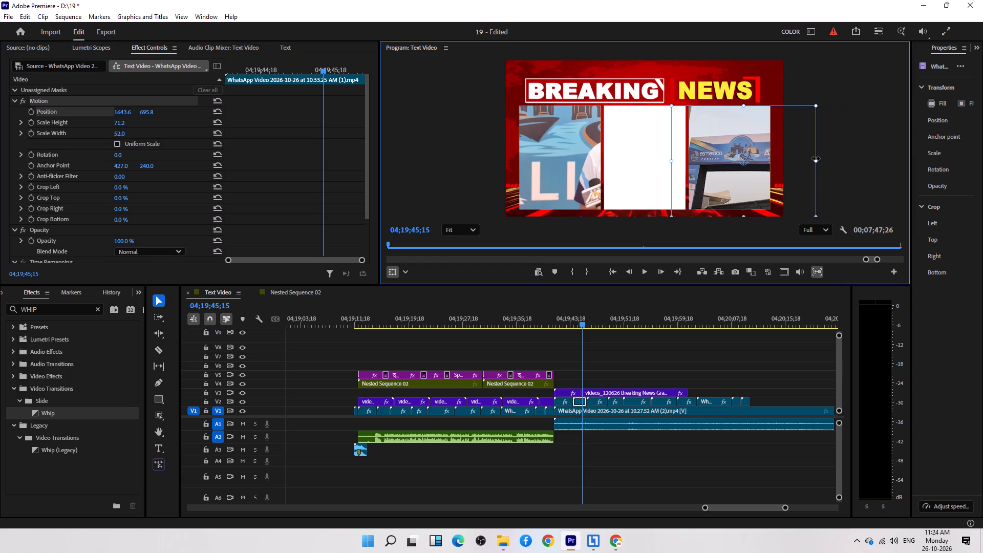
drag(816, 158, 812, 158)
drag(779, 169, 775, 163)
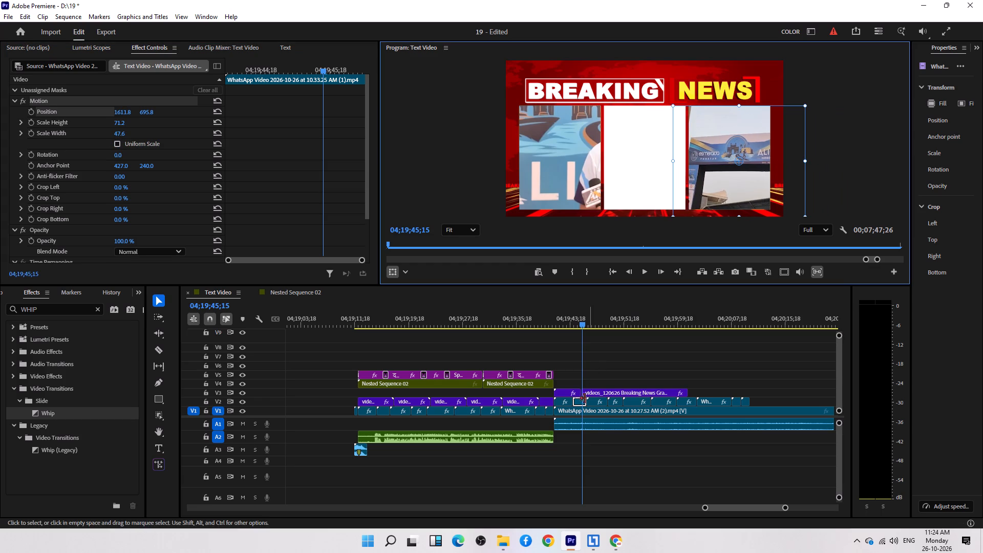
Copy the adjusted event clip's attributes and paste them onto all the duplicated event clips that follow it on V2.
right_click(578, 402)
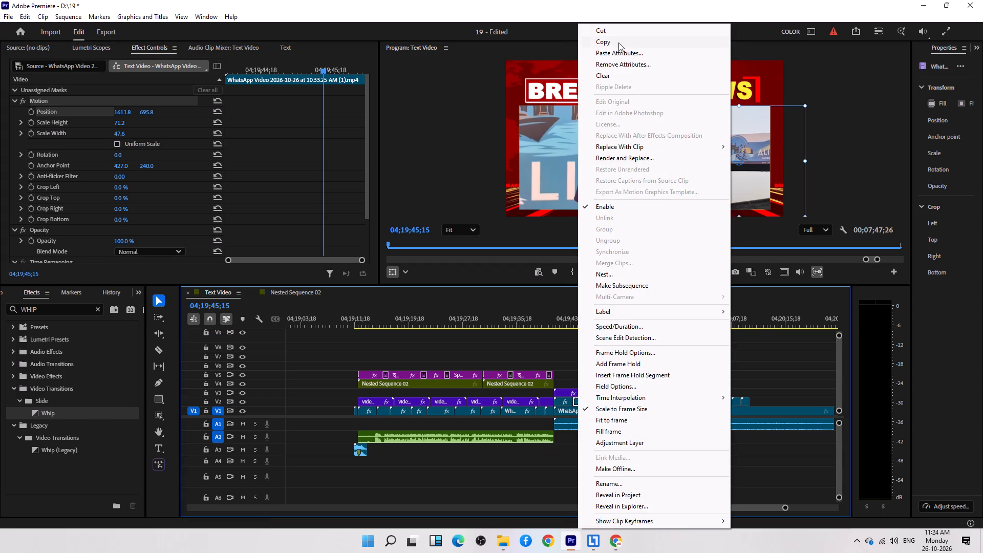
click(618, 42)
drag(761, 400, 616, 402)
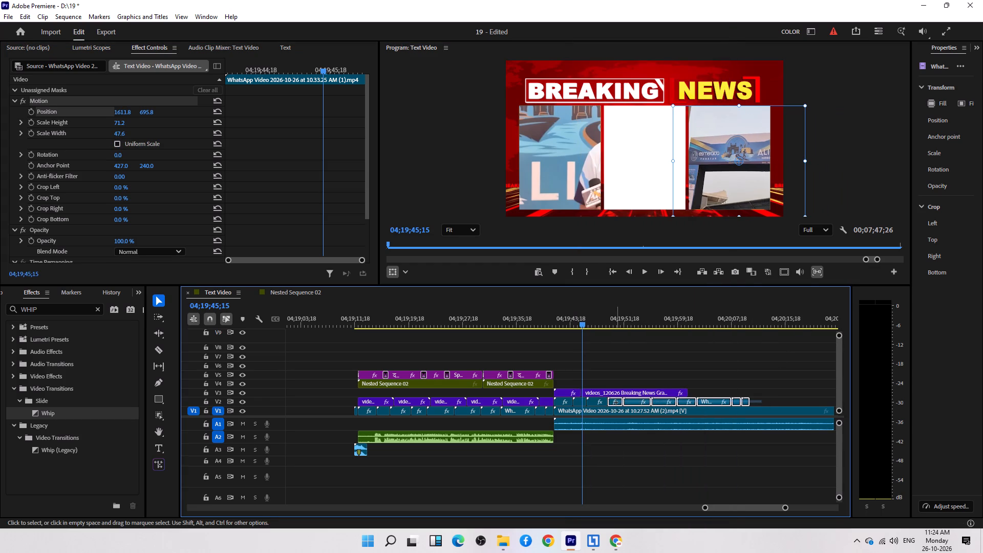
drag(616, 402, 600, 405)
right_click(598, 404)
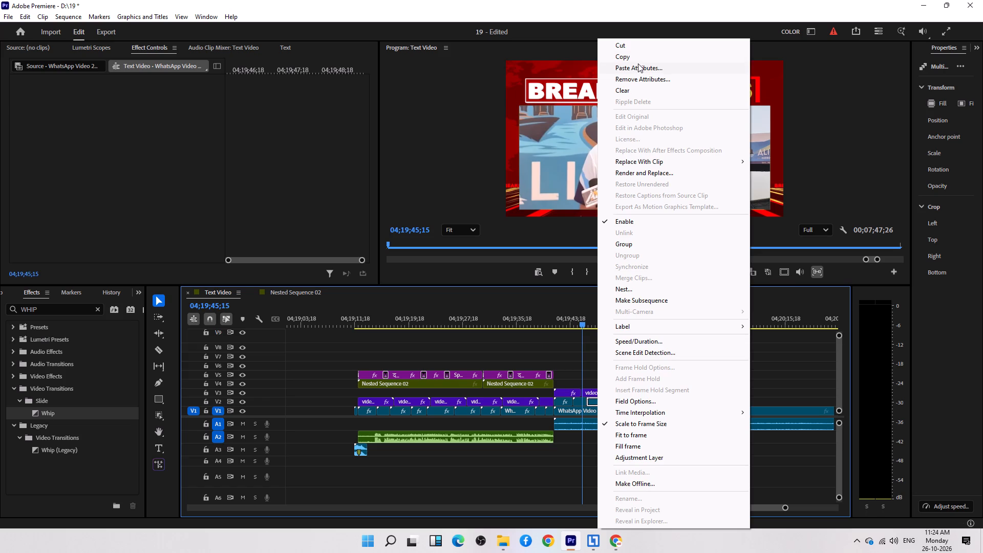
click(637, 67)
click(537, 449)
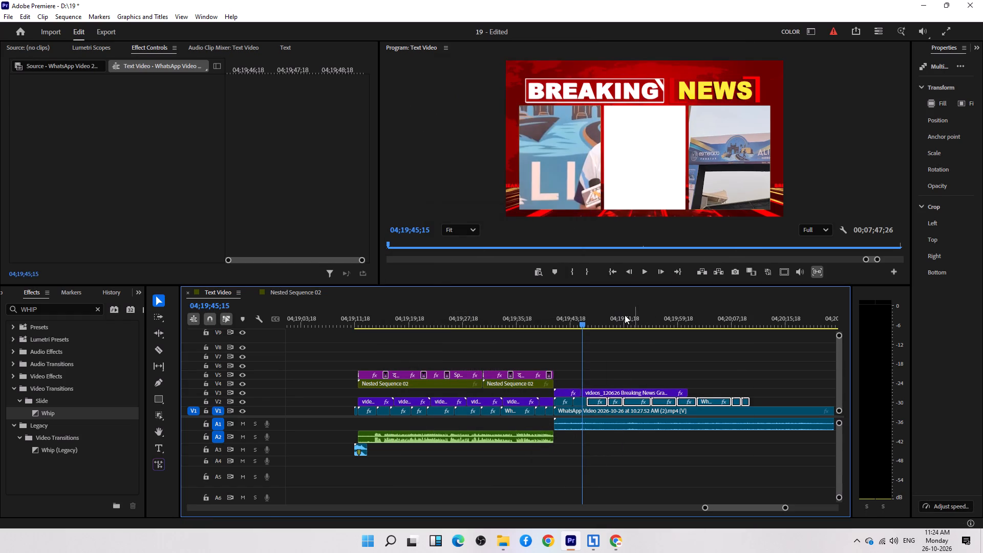
Scale the V1 interview clip to about 70.8 and place the speaker in the template's first window, at about 410.9, 681.8.
drag(608, 318, 644, 343)
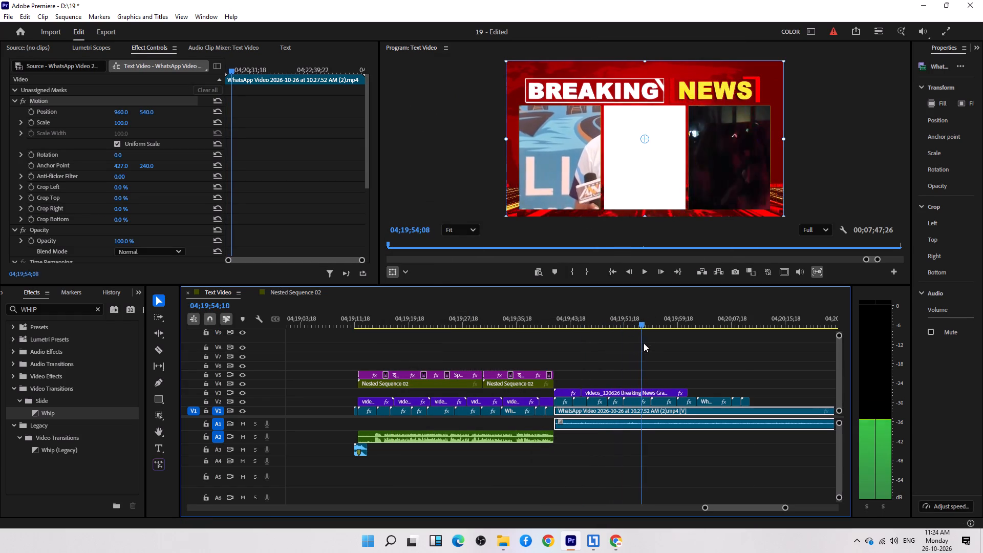
drag(644, 343, 656, 347)
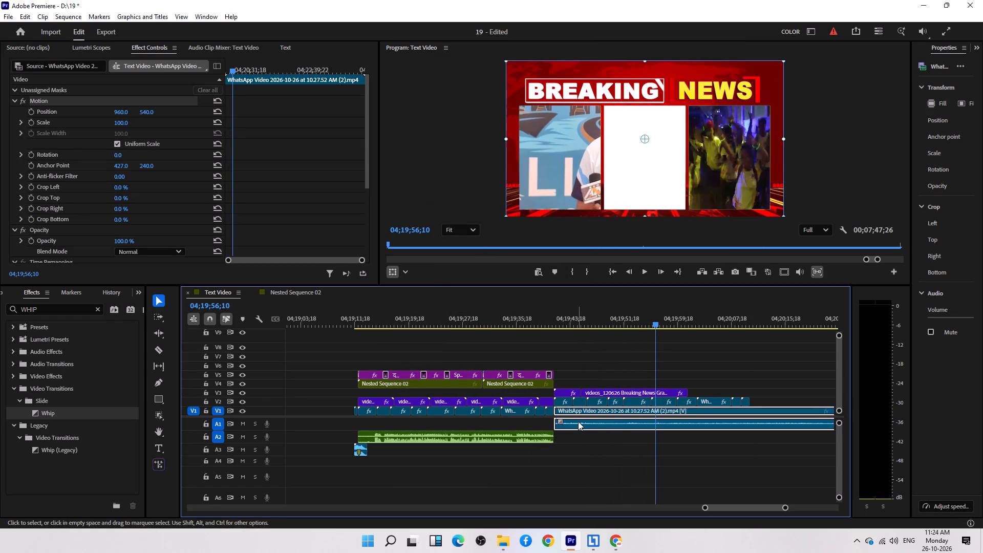
drag(782, 137, 743, 134)
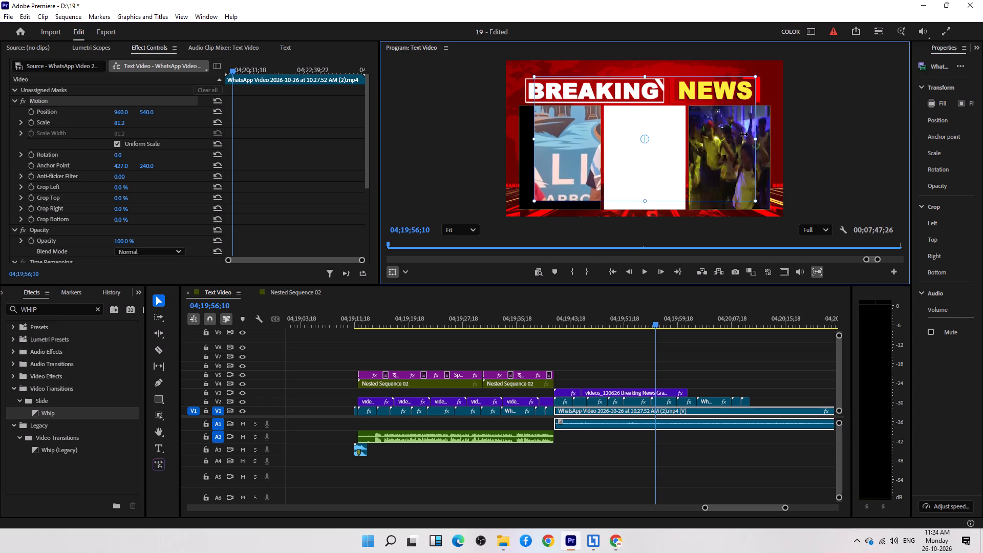
drag(743, 134, 753, 134)
drag(707, 120, 624, 130)
drag(624, 130, 630, 132)
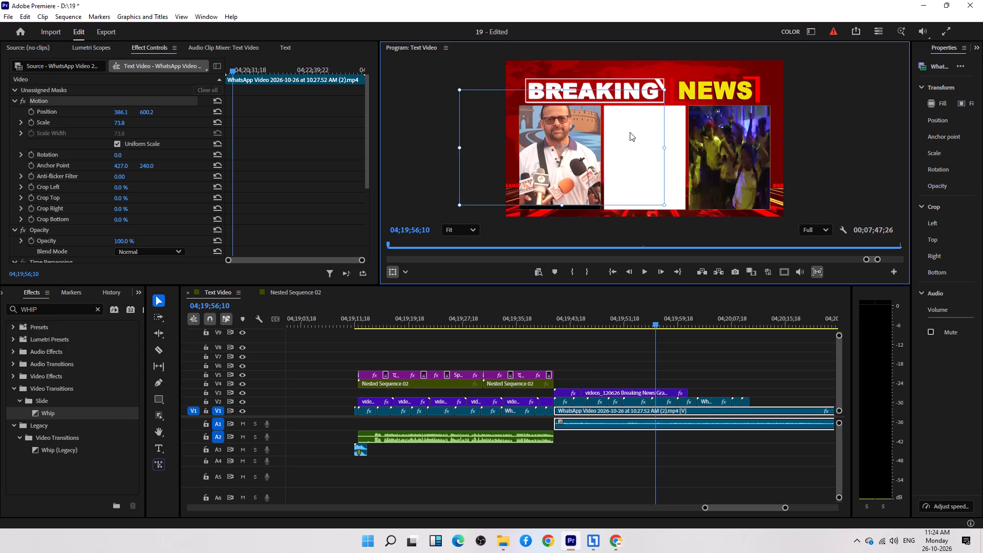
drag(630, 132, 628, 138)
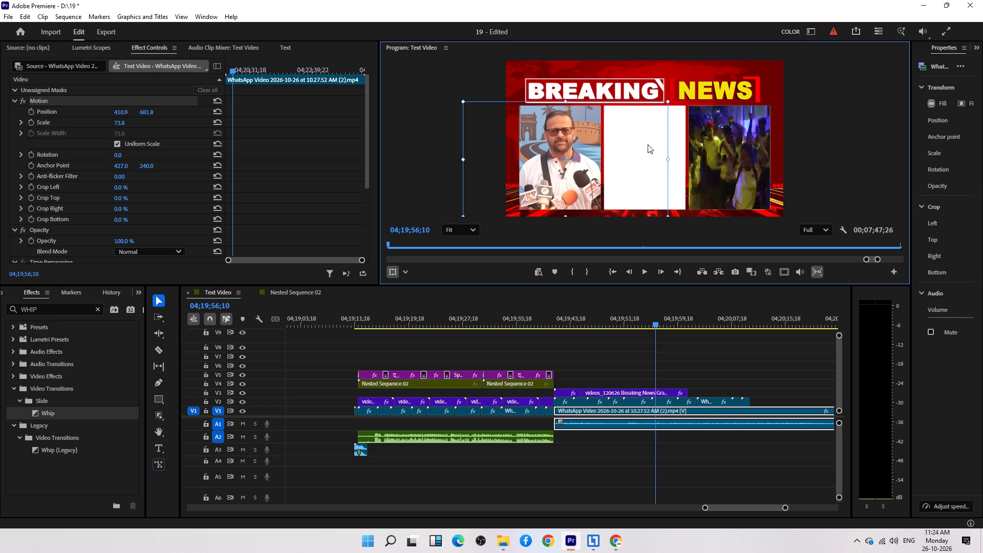
click(666, 161)
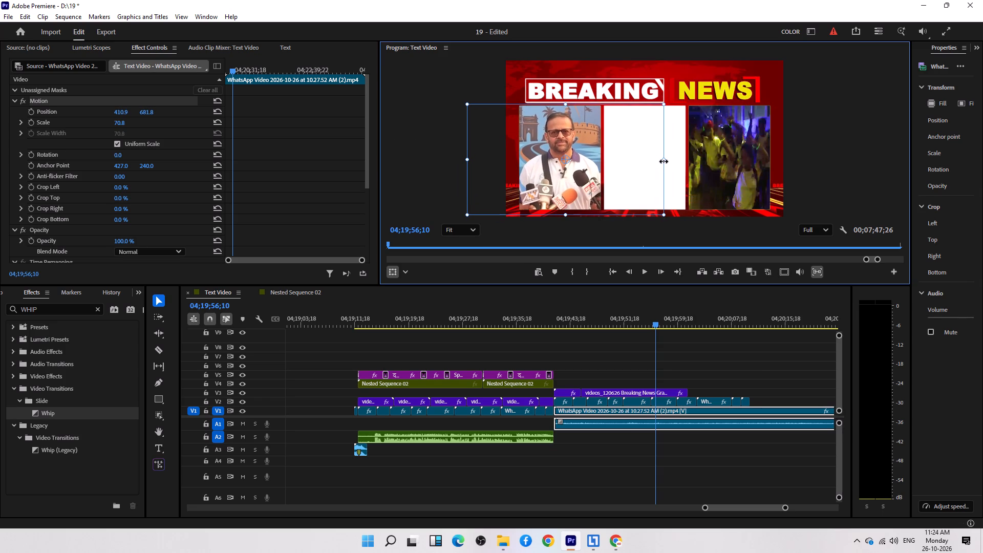
Copy the second Breaking News template clip and paste it back-to-back on V3 from 04;19;45;08 until it covers all the interview clips.
click(761, 372)
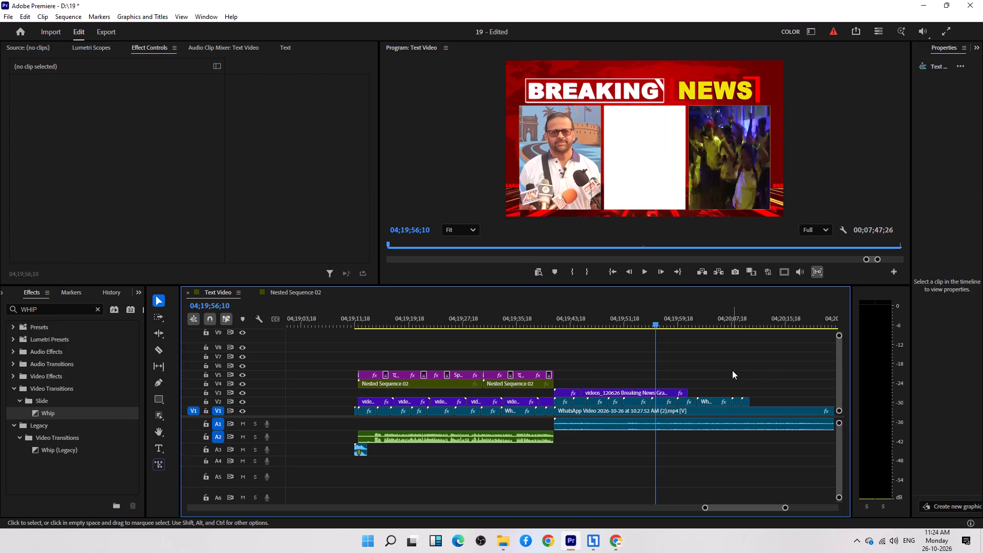
drag(740, 365, 637, 391)
key(ctrl+c)
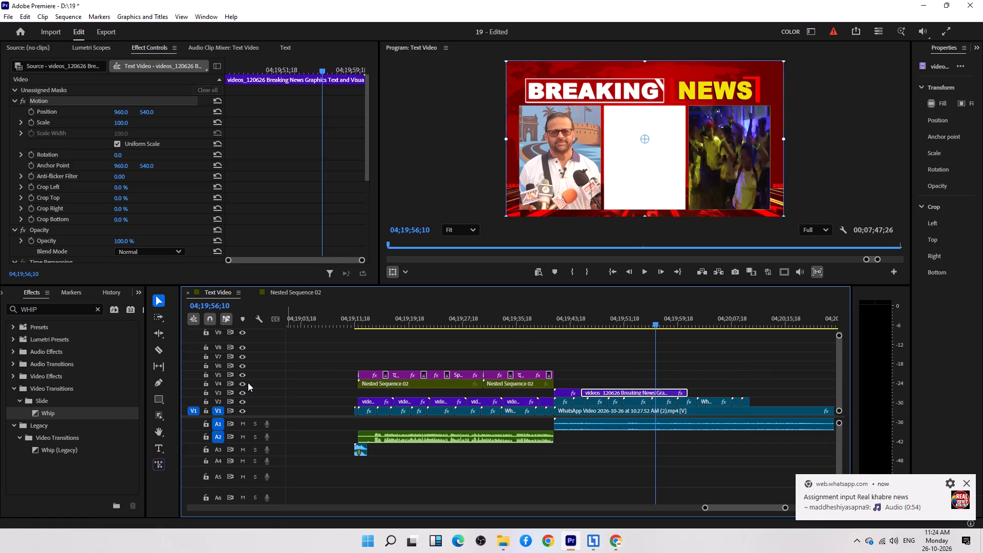
click(220, 384)
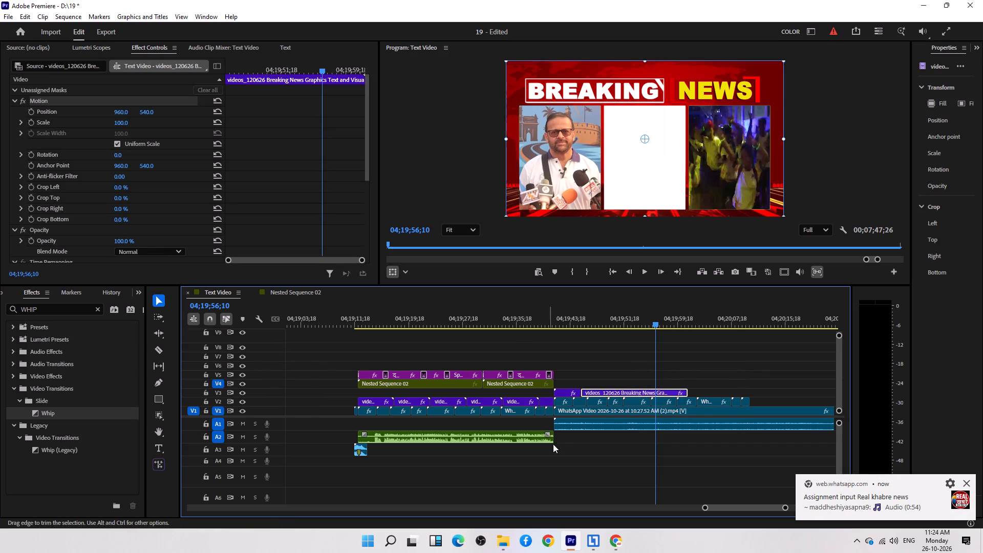
key(Up)
key(Down)
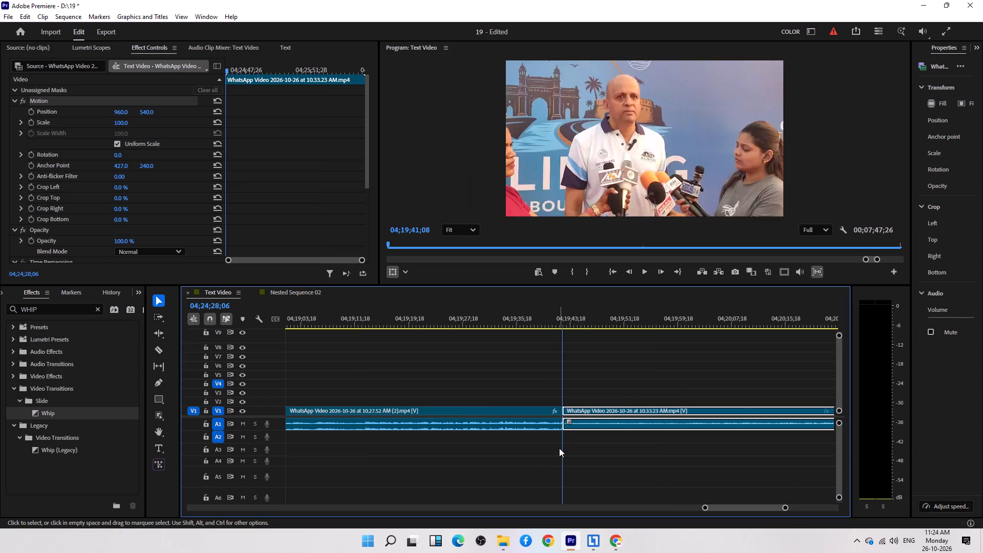
key(Up)
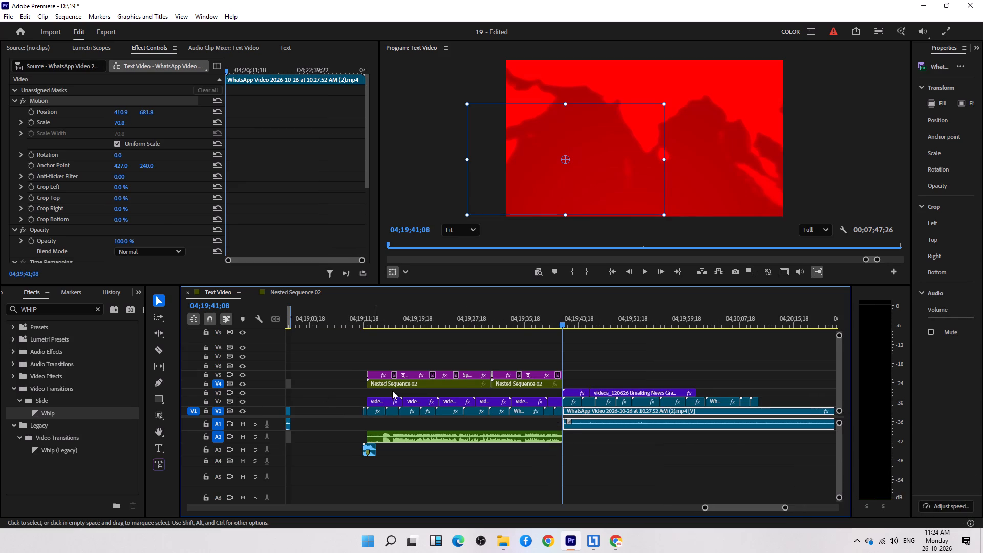
click(217, 384)
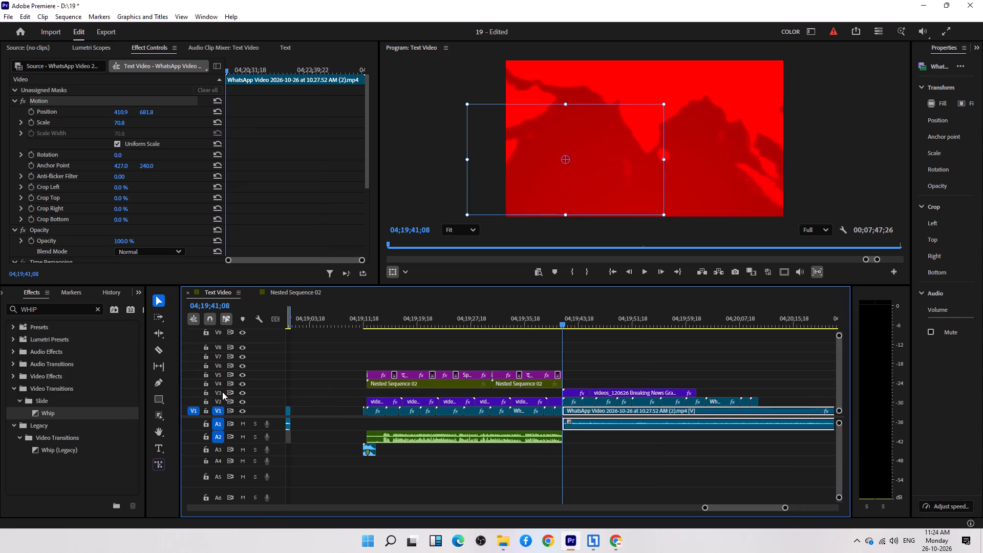
click(217, 393)
key(Down)
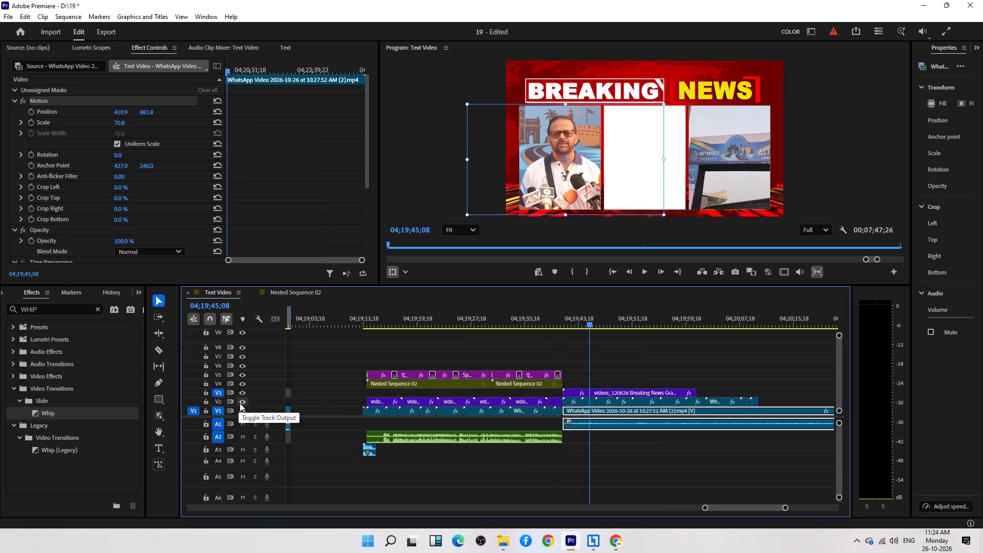
key(ctrl+v)
key(ctrl+v)
key(ctrl+v)
key(ctrl+v)
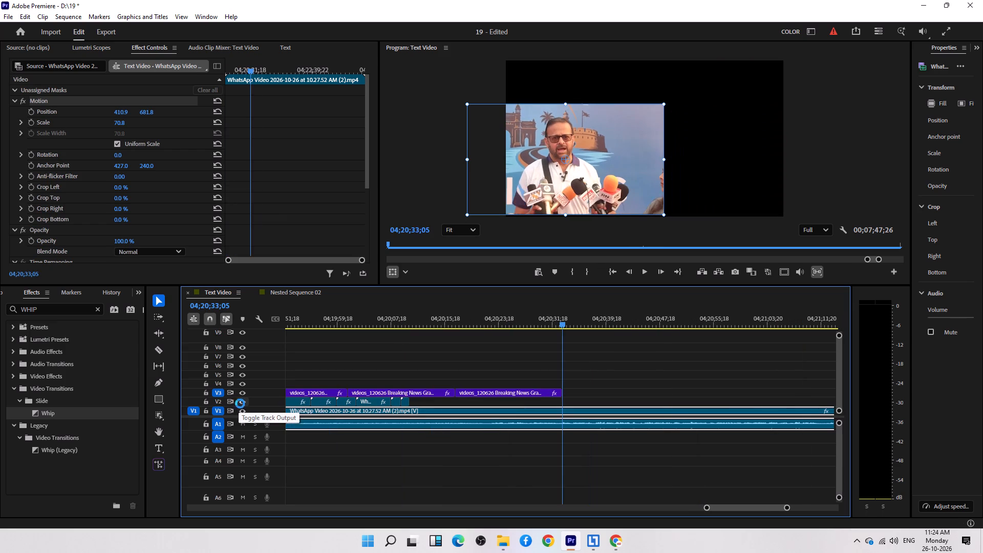
key(ctrl+v)
key(ctrl+v)
key(ctrl+v)
key(ctrl+v)
key(ctrl+v)
key(ctrl+v)
key(ctrl+v)
key(ctrl+v)
key(ctrl+v)
key(ctrl+v)
key(ctrl+v)
key(ctrl+v)
key(ctrl+v)
key(ctrl+v)
key(ctrl+v)
key(ctrl+v)
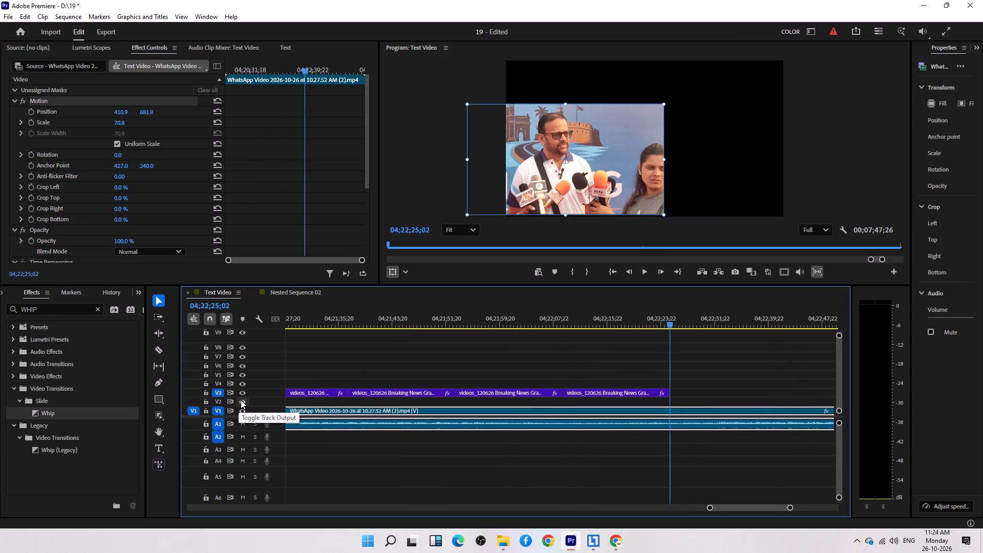
key(ctrl+v)
key(ctrl+v)
key(ctrl+v)
key(ctrl+v)
key(ctrl+v)
key(ctrl+v)
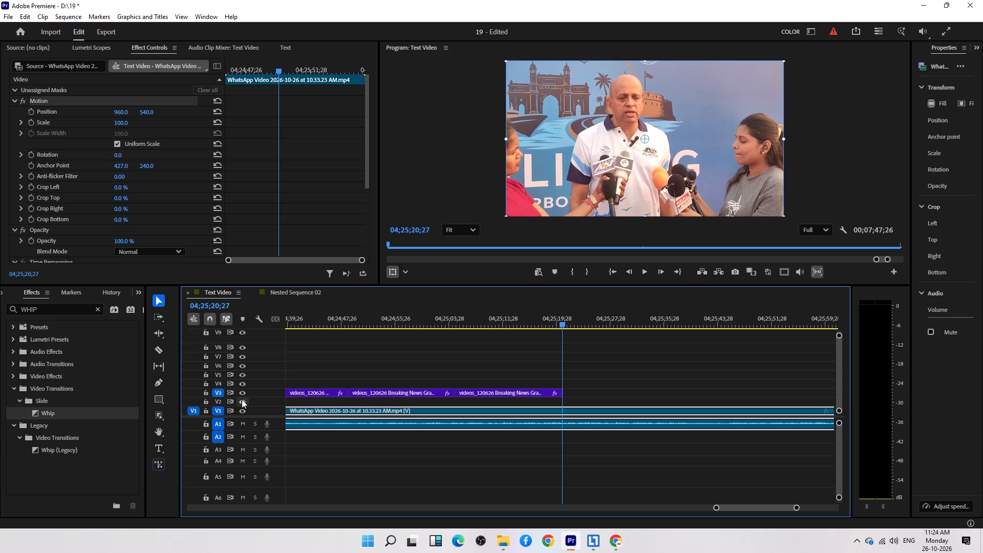
key(ctrl+v)
key(ctrl+v)
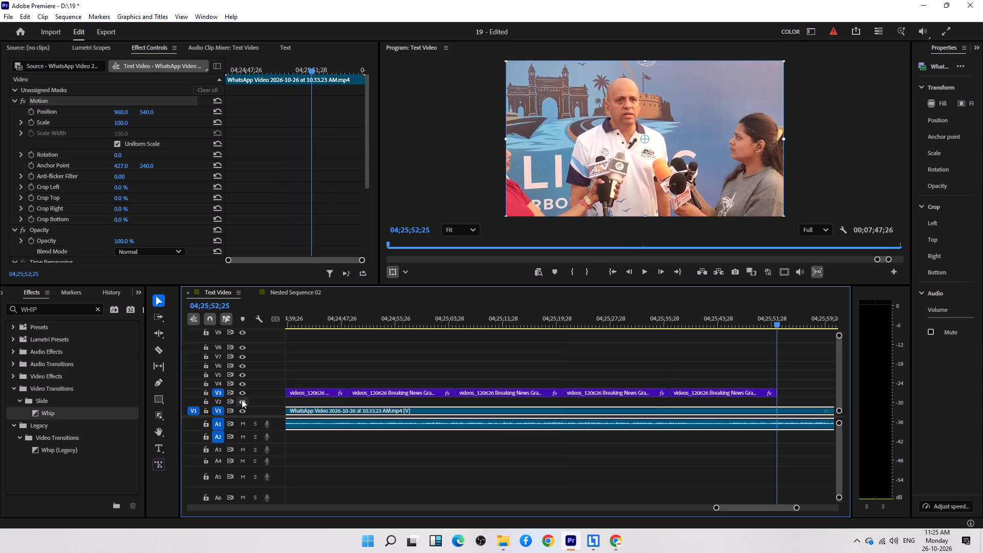
key(ctrl+v)
key(ctrl+v)
key(ctrl+v)
key(ctrl+v)
key(ctrl+v)
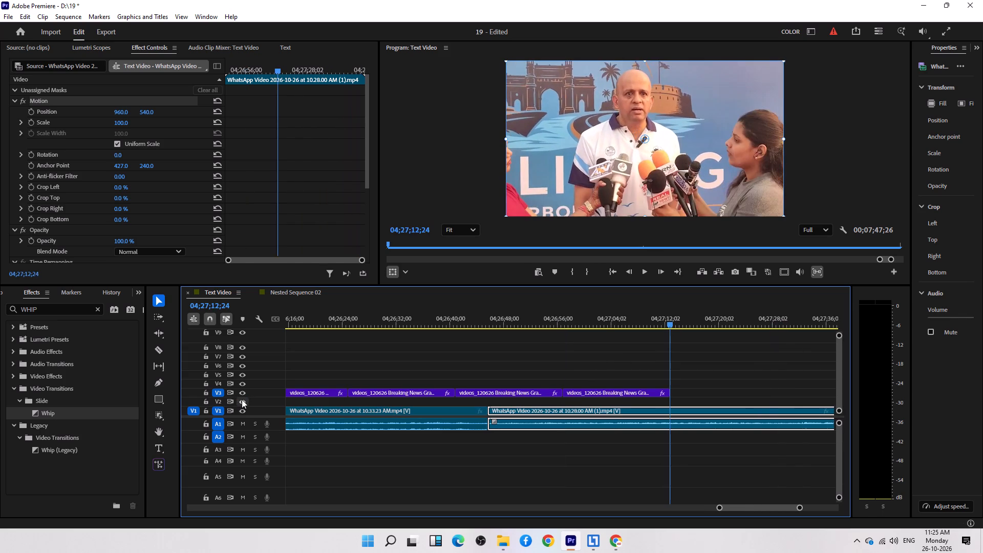
key(ctrl+v)
key(ctrl+v)
key(ctrl+v)
key(ctrl+v)
key(ctrl+v)
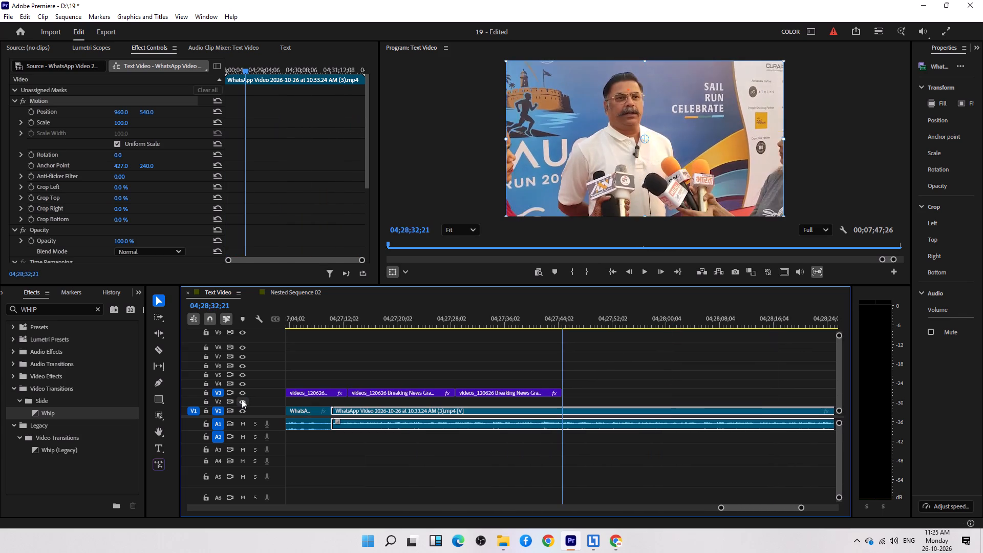
key(ctrl+v)
key(ctrl+v)
key(ctrl+v)
key(ctrl+v)
key(ctrl+v)
key(ctrl+v)
key(ctrl+v)
key(ctrl+v)
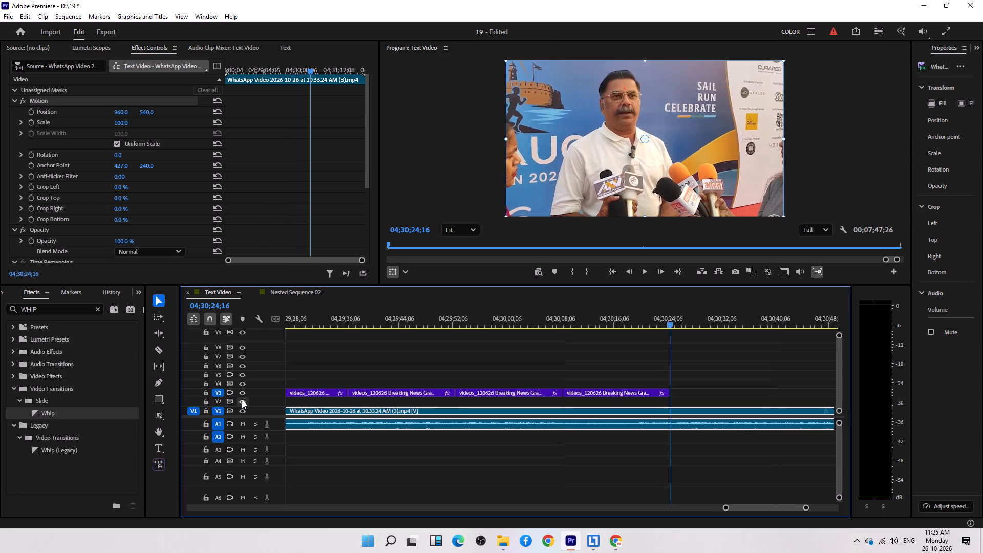
key(ctrl+v)
key(ctrl+v)
key(ctrl+v)
key(ctrl+v)
key(ctrl+v)
key(ctrl+v)
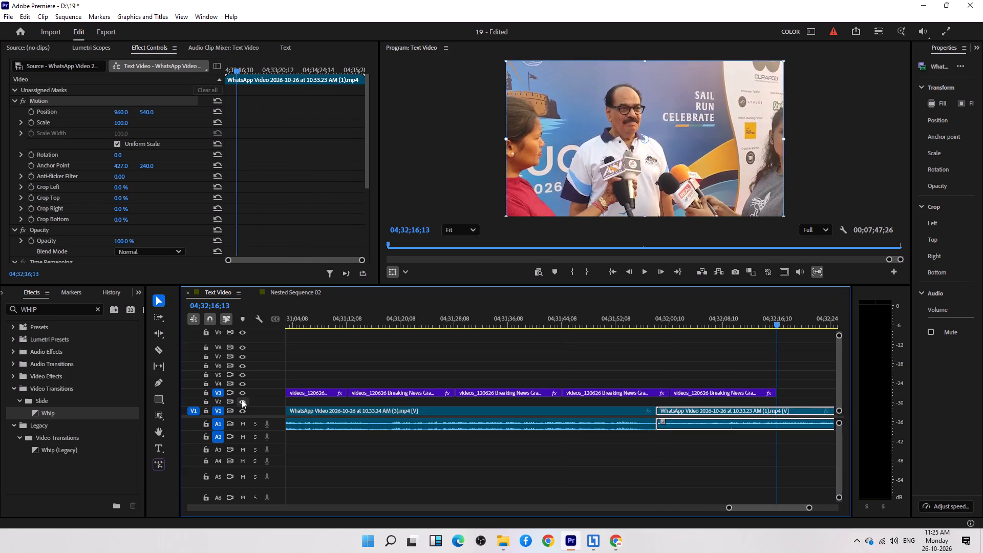
key(ctrl+v)
key(ctrl+v)
key(ctrl+v)
key(ctrl+v)
key(ctrl+v)
key(ctrl+v)
key(ctrl+v)
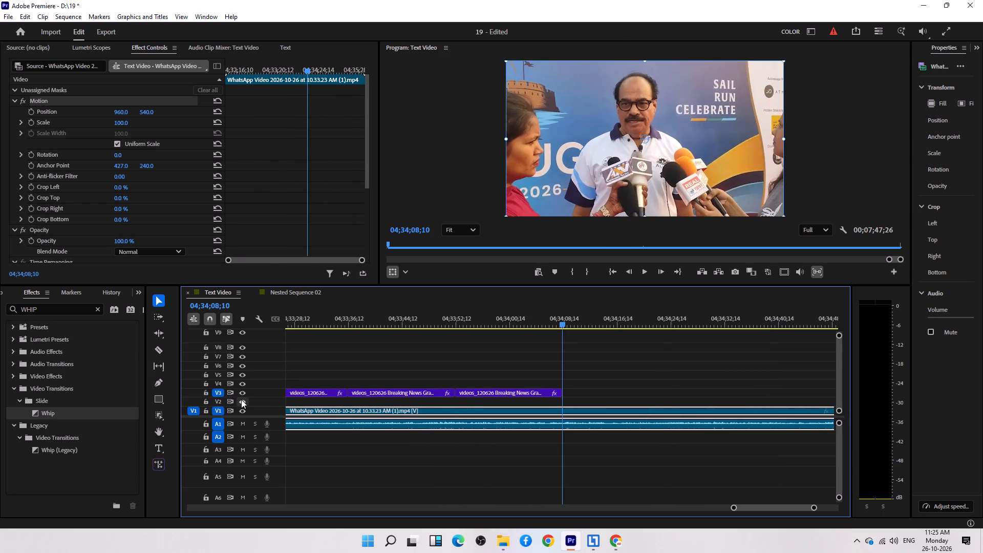
key(ctrl+v)
key(ctrl+v)
key(ctrl+v)
key(ctrl+v)
key(ctrl+v)
key(ctrl+v)
key(ctrl+v)
key(ctrl+v)
key(ctrl+v)
key(ctrl+v)
key(ctrl+v)
key(ctrl+v)
key(ctrl+v)
key(ctrl+v)
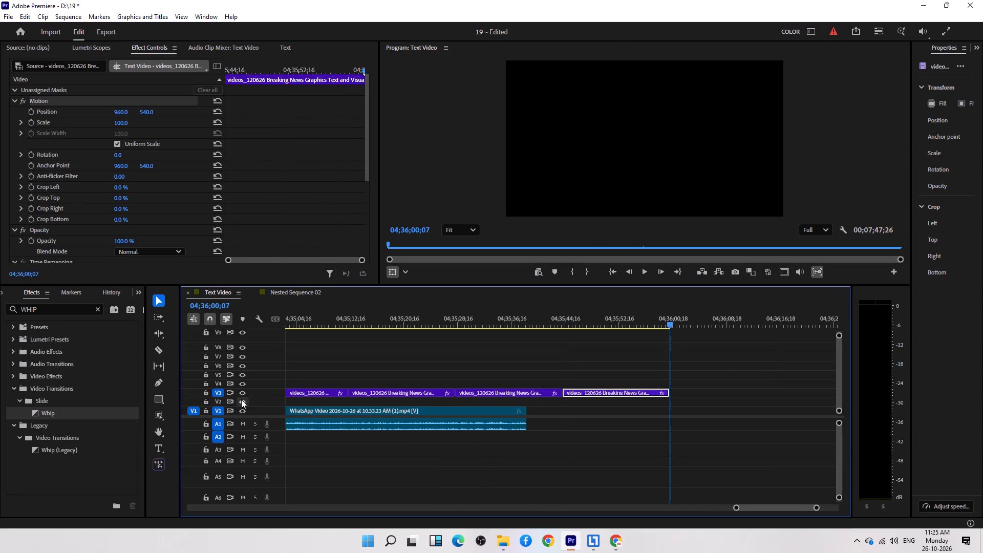
key(ctrl+z)
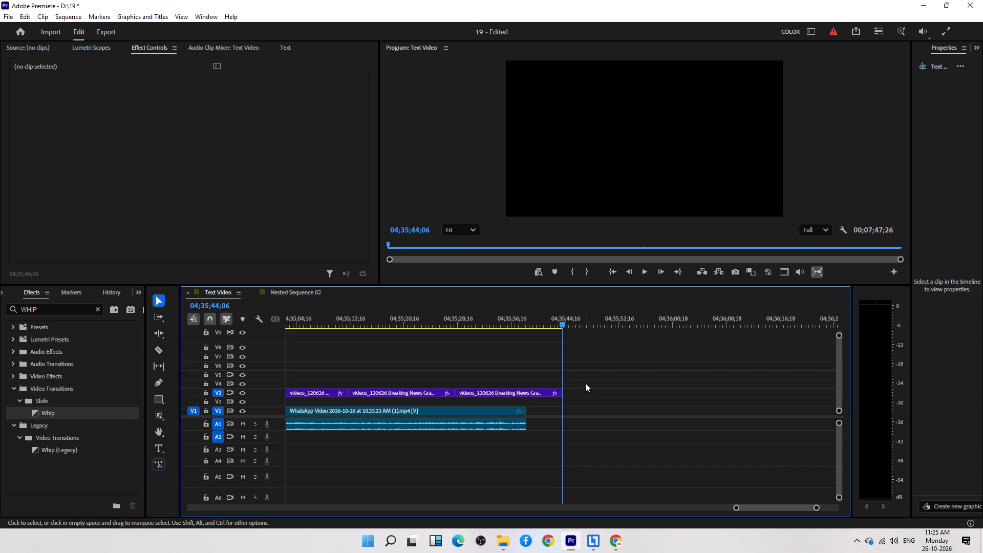
Trim the last Breaking News template clip on V3 to end with the last interview clip, at 04;35;38;26.
click(558, 391)
drag(562, 391, 520, 391)
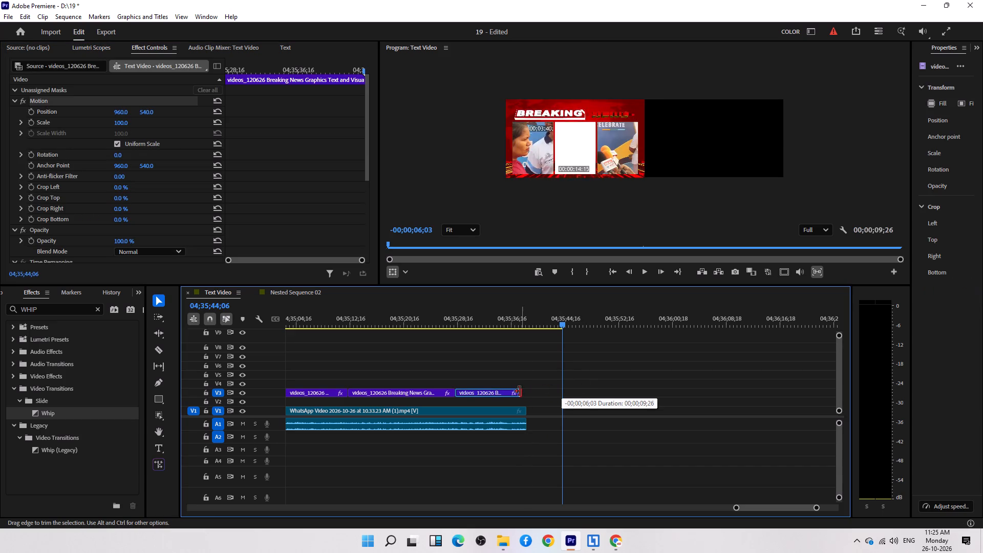
drag(520, 391, 526, 394)
click(631, 398)
Untarget V3 and return the playhead to the start of the first framed interview clip, at 04;19;41;08.
key(Up)
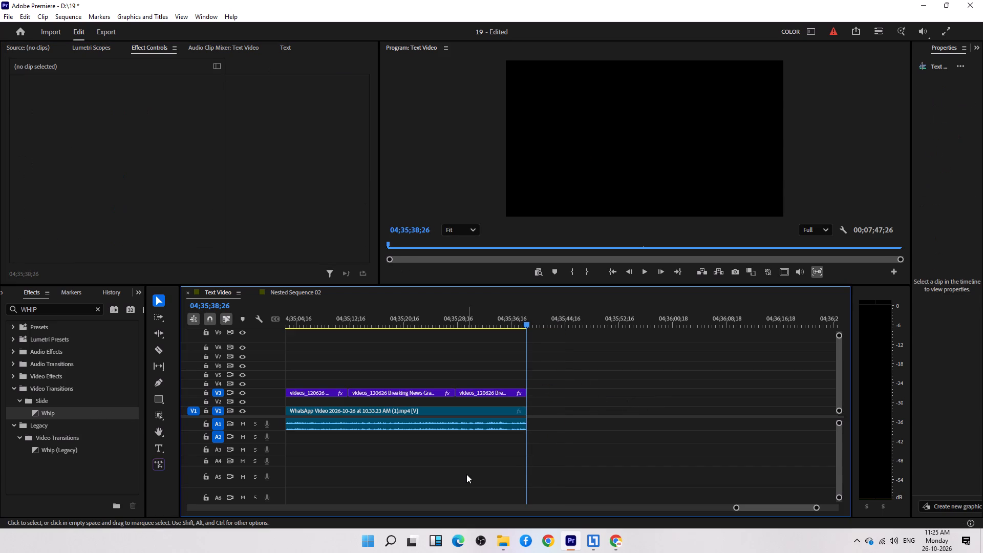
key(Up)
key(Up)
key(Up)
key(Up)
key(Up)
key(Up)
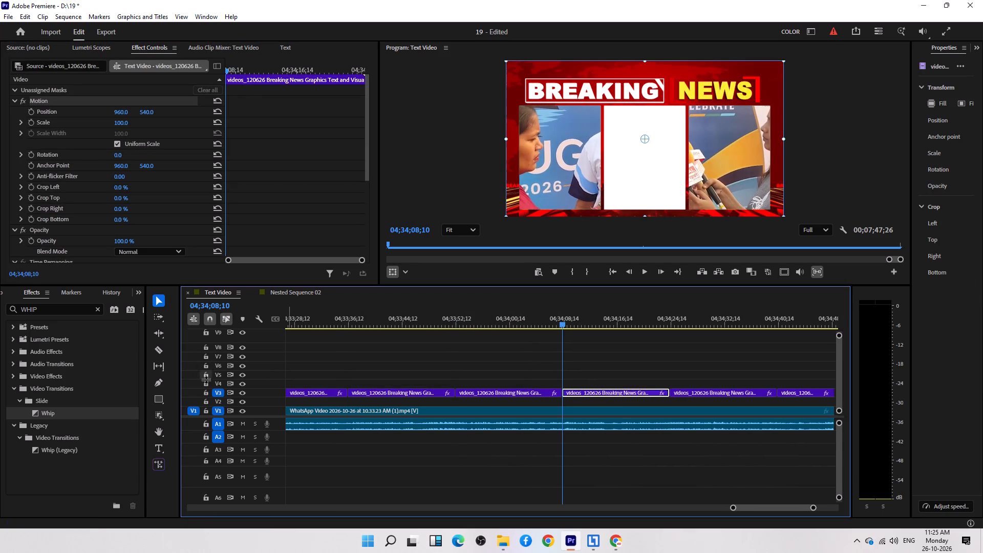
click(218, 393)
key(Up)
key(Up)
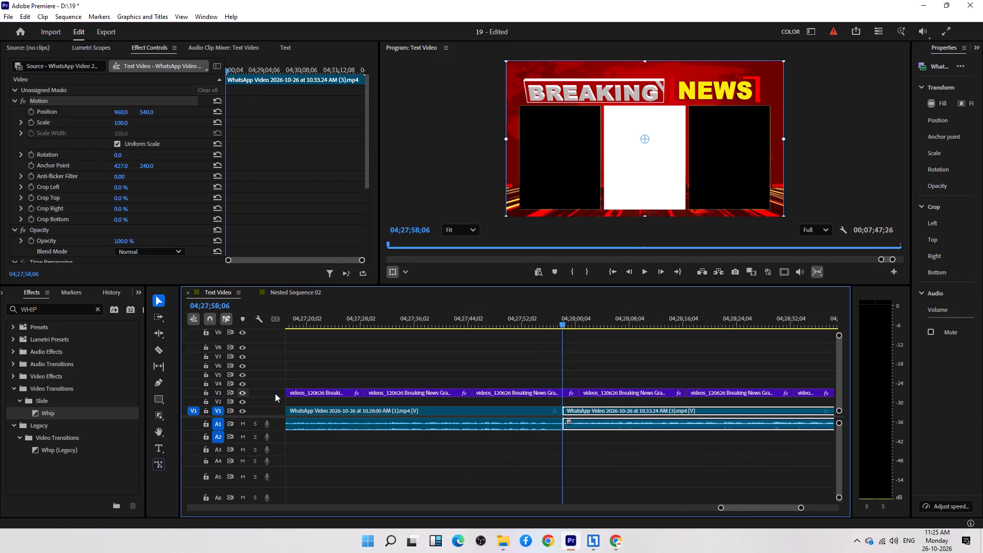
key(Up)
key(Up)
key(Up)
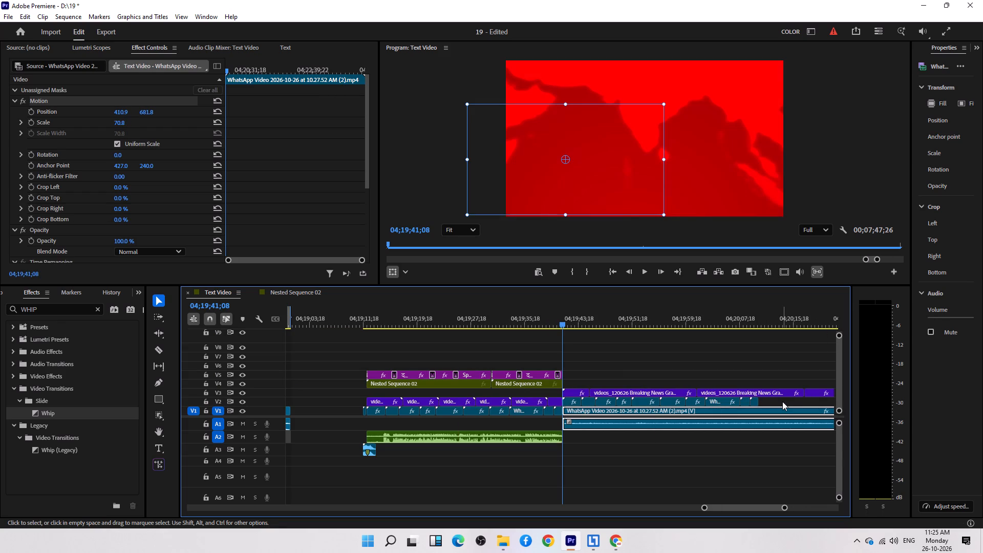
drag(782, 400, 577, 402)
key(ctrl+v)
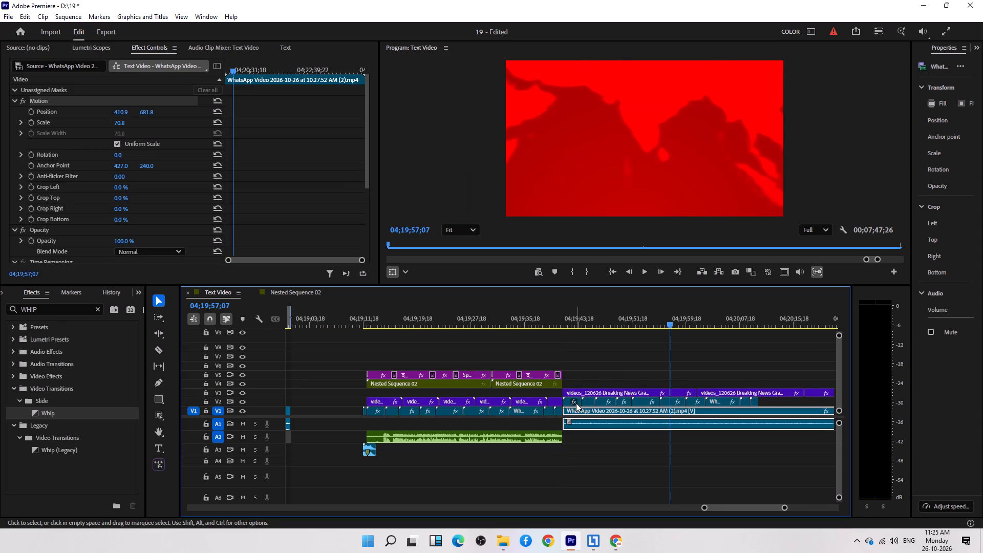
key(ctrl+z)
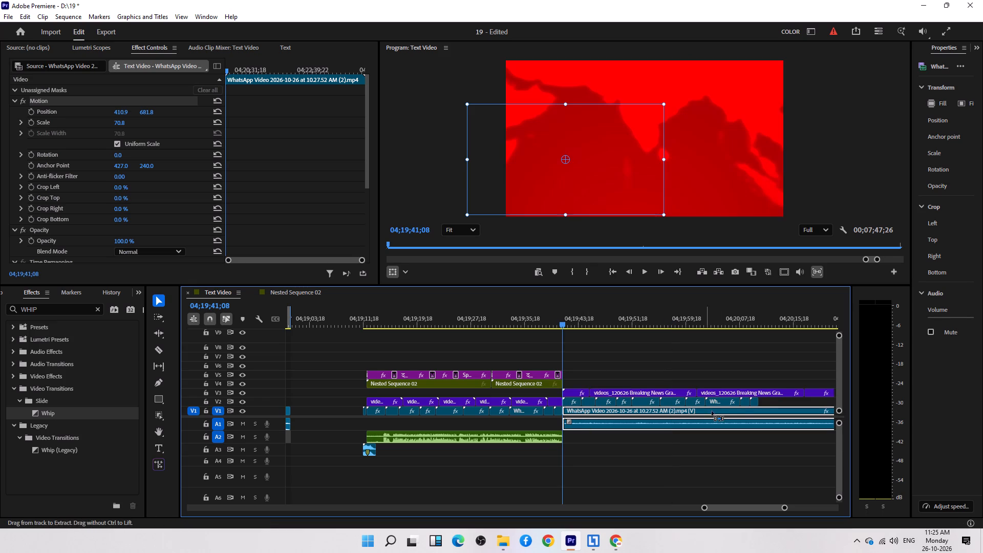
Copy the row of framed event clips on V2 and paste it back-to-back from 04;19;41;08 until it covers the last interview clip.
drag(771, 402, 576, 398)
key(ctrl+c)
key(ctrl+v)
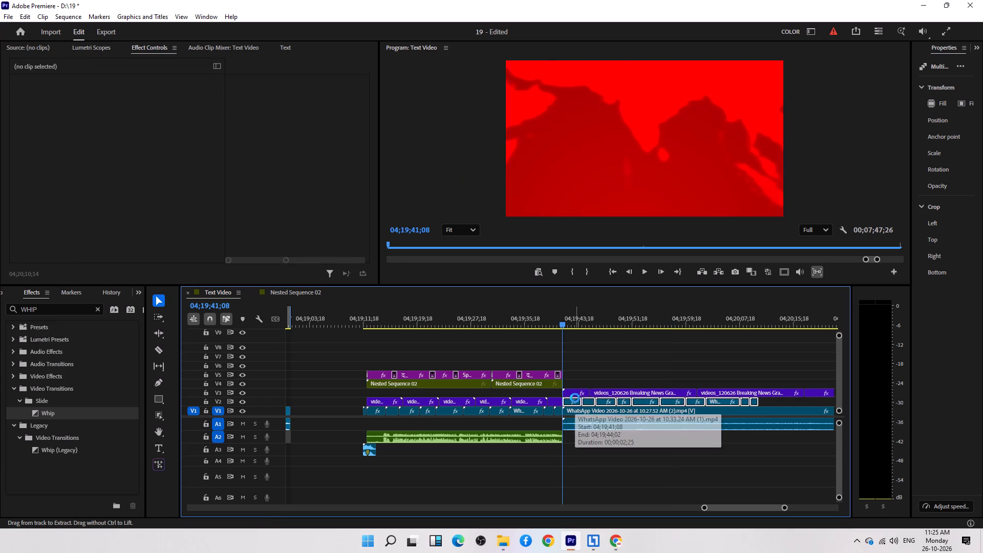
key(ctrl+v)
key(ctrl+v)
key(ctrl+v)
key(ctrl+v)
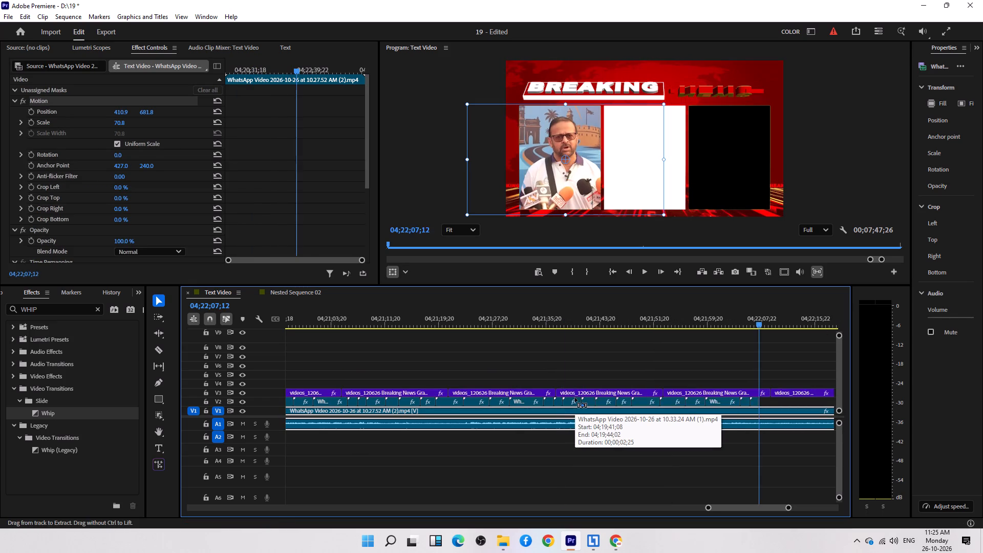
key(ctrl+v)
key(ctrl+v)
key(ctrl+v)
key(ctrl+v)
key(ctrl+v)
key(ctrl+v)
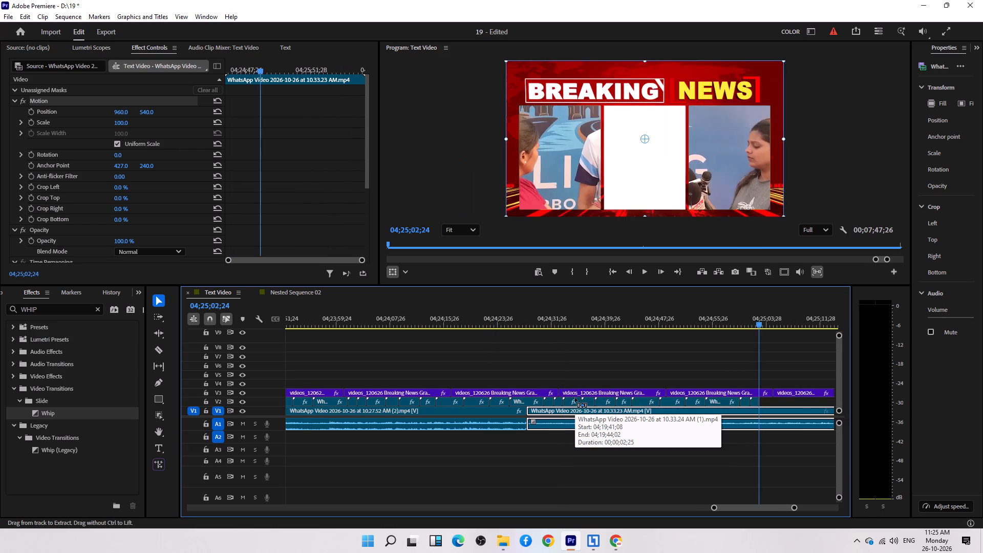
key(ctrl+v)
key(ctrl+v)
key(ctrl+v)
key(ctrl+v)
key(ctrl+v)
key(ctrl+v)
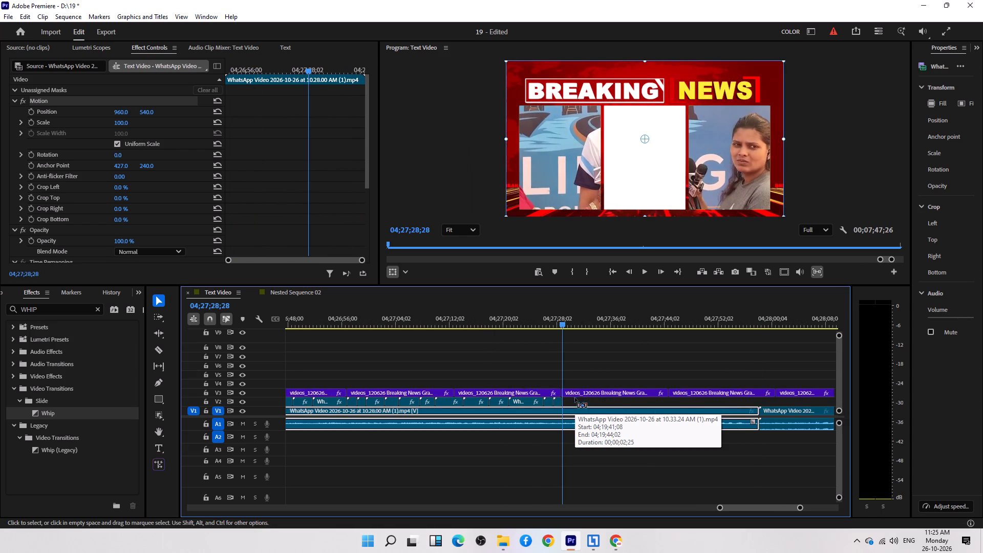
key(ctrl+v)
key(ctrl+v)
key(ctrl+v)
key(ctrl+v)
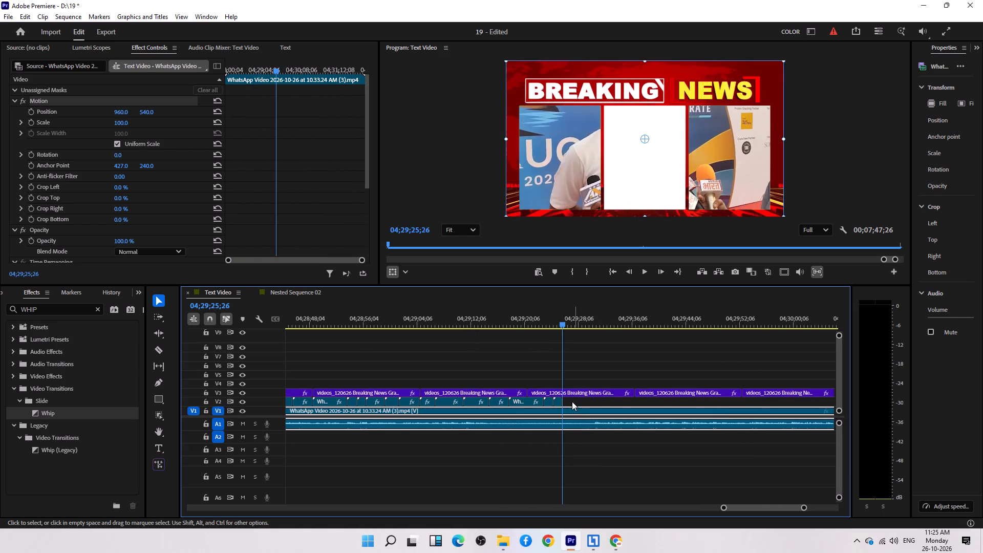
key(ctrl+v)
key(ctrl+v)
key(ctrl+v)
key(ctrl+v)
key(ctrl+v)
key(ctrl+v)
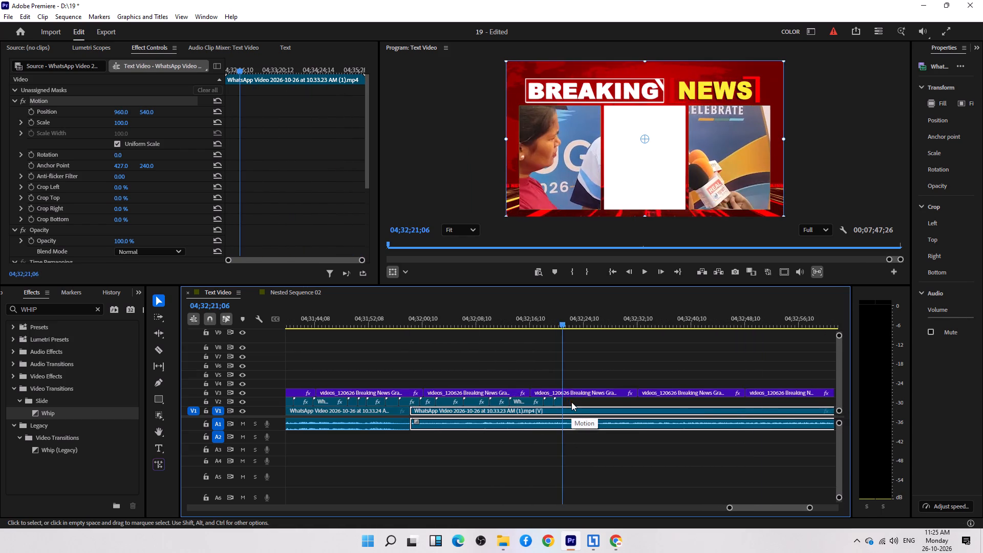
key(ctrl+v)
key(ctrl+v)
key(ctrl+v)
key(ctrl+v)
key(ctrl+v)
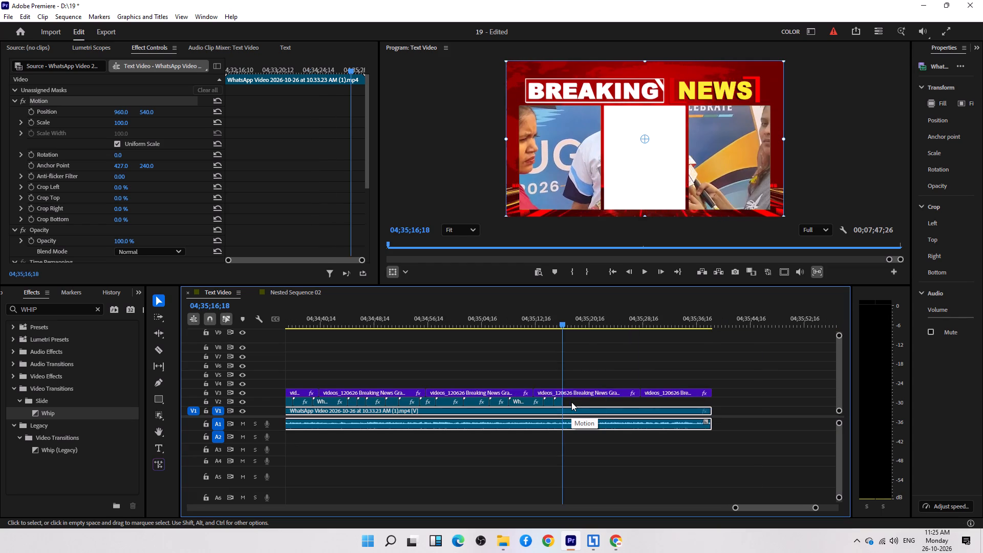
key(ctrl+v)
Delete the pasted event clips on V2 that extend past the end of the interview footage at 04;35;38;26.
key(Up)
key(z)
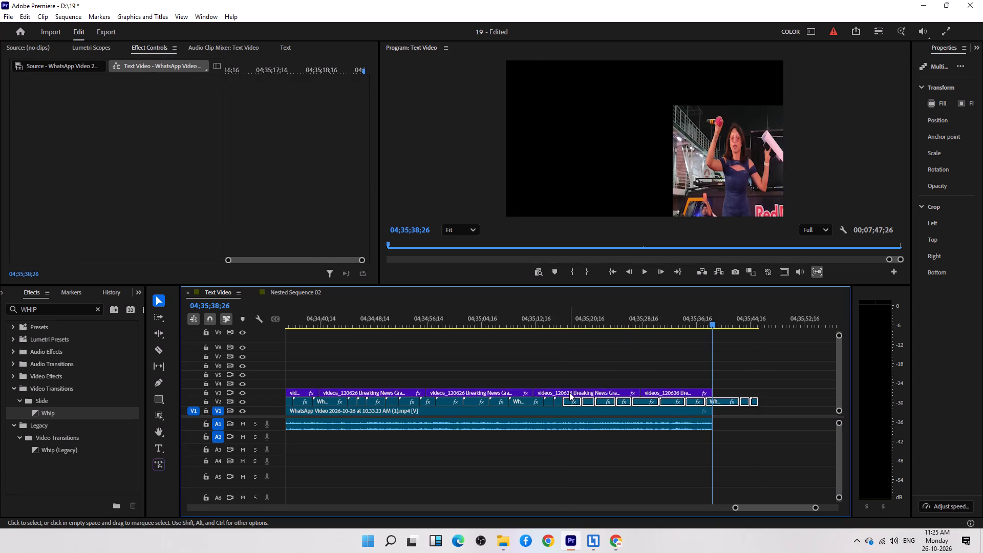
drag(776, 369, 730, 412)
key(Delete)
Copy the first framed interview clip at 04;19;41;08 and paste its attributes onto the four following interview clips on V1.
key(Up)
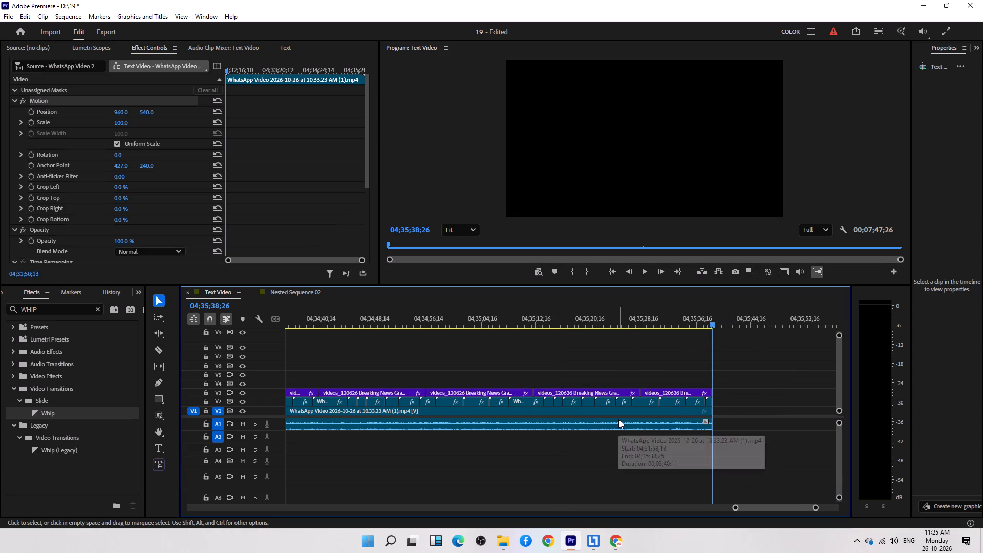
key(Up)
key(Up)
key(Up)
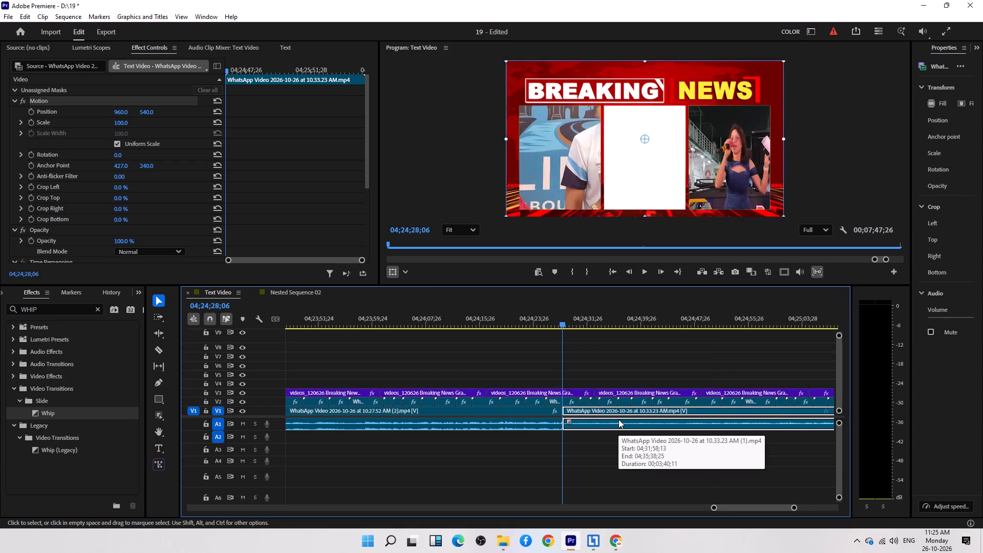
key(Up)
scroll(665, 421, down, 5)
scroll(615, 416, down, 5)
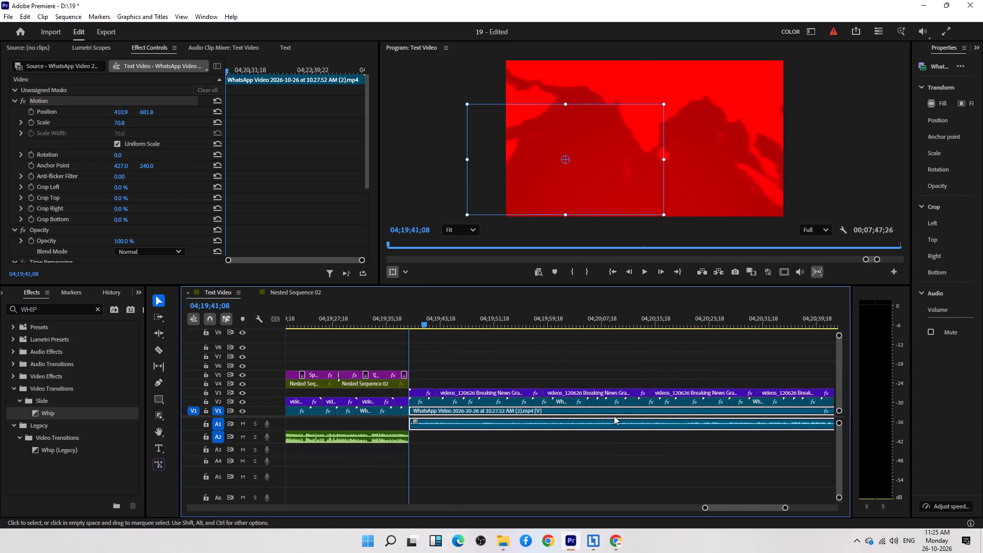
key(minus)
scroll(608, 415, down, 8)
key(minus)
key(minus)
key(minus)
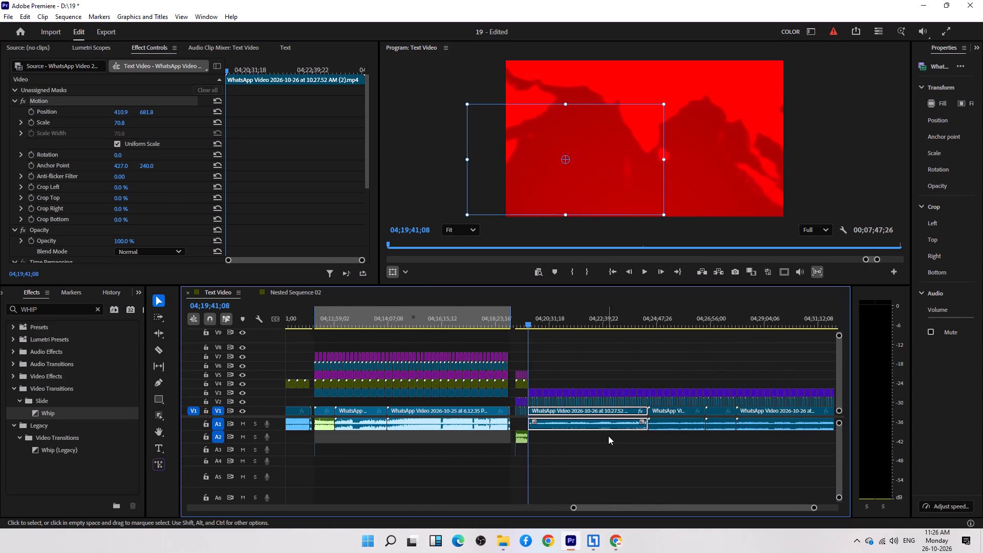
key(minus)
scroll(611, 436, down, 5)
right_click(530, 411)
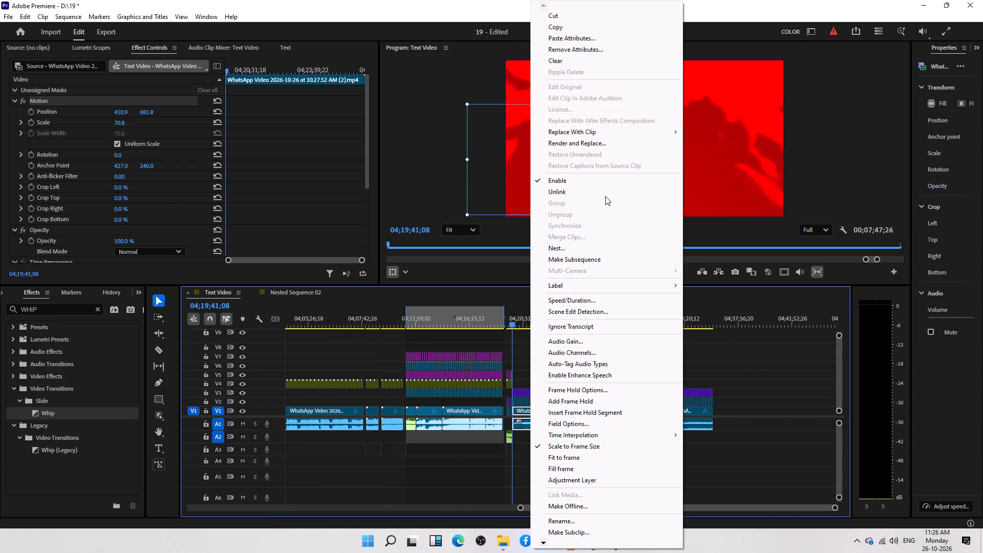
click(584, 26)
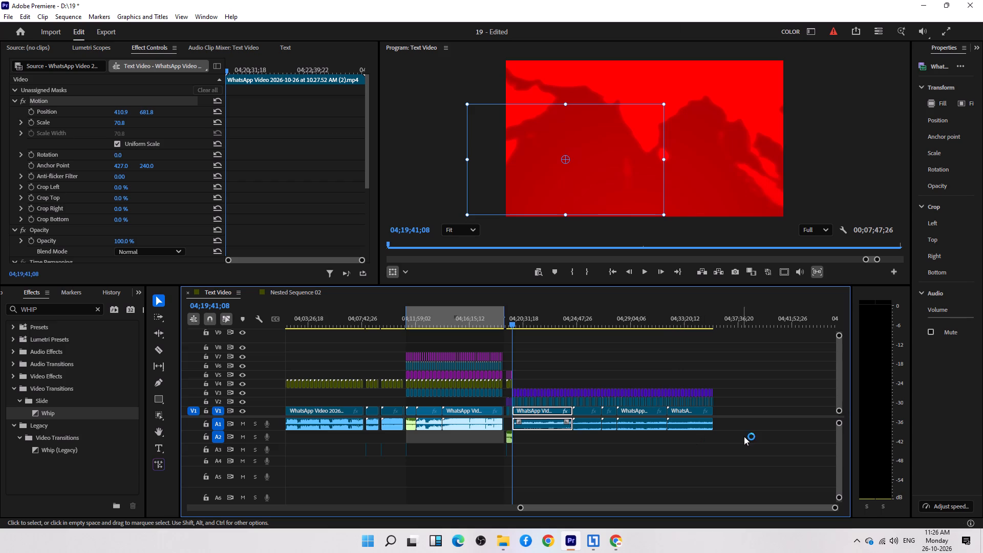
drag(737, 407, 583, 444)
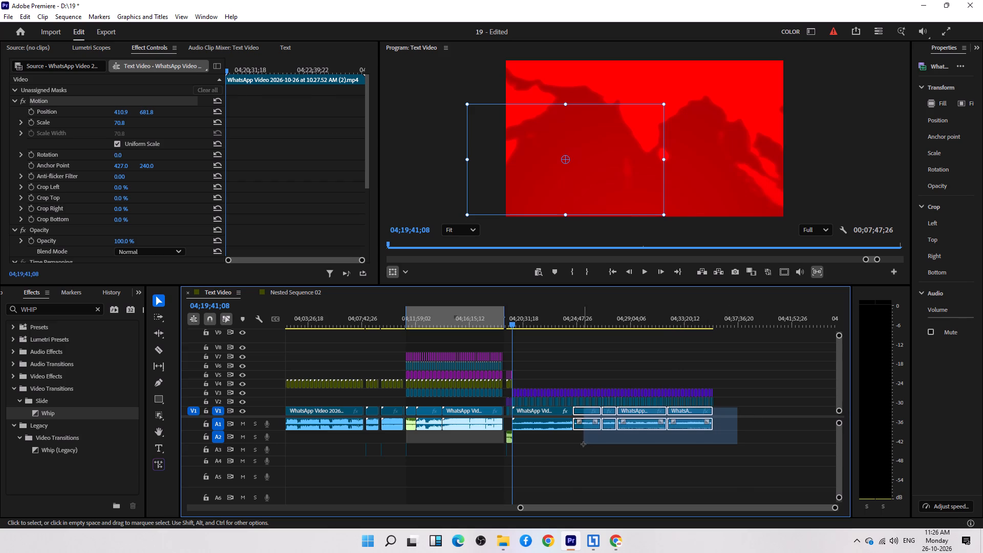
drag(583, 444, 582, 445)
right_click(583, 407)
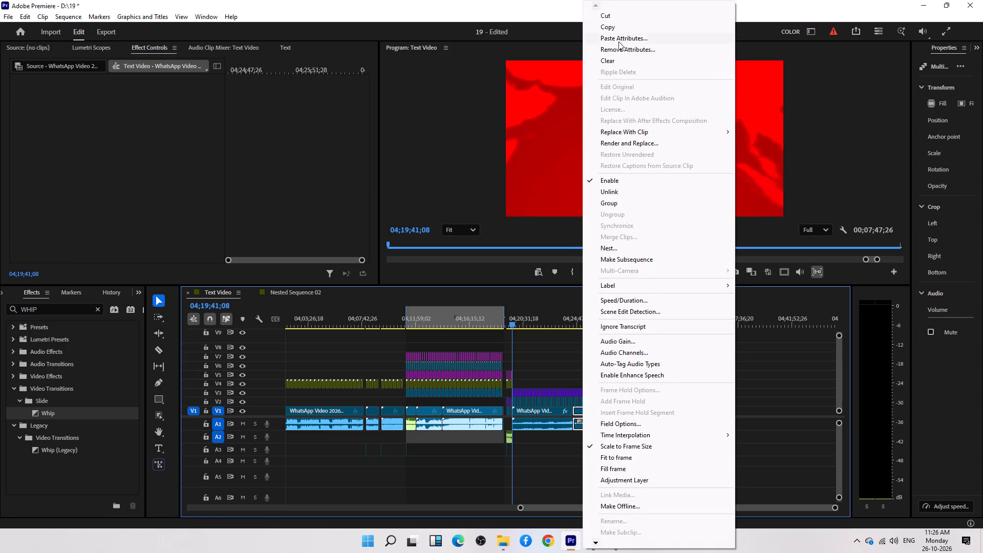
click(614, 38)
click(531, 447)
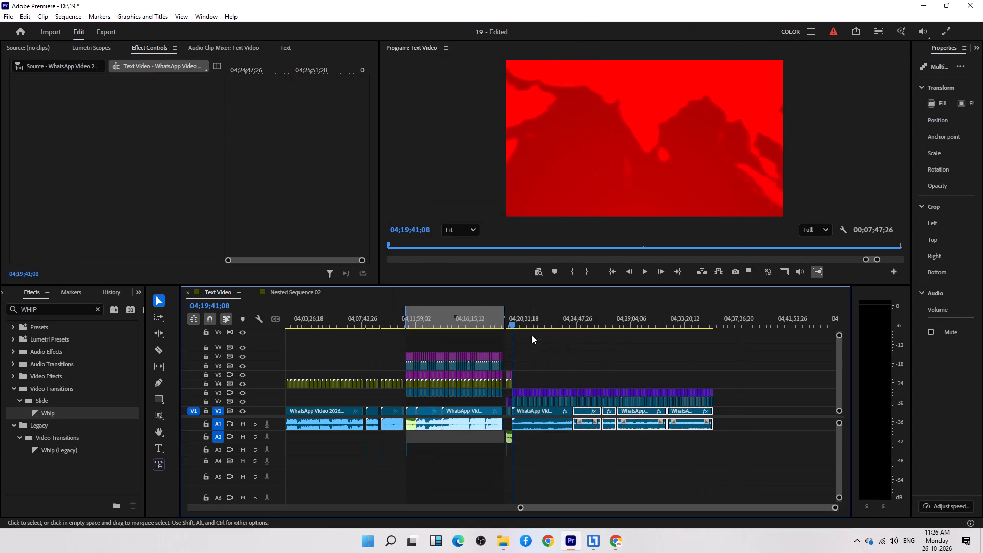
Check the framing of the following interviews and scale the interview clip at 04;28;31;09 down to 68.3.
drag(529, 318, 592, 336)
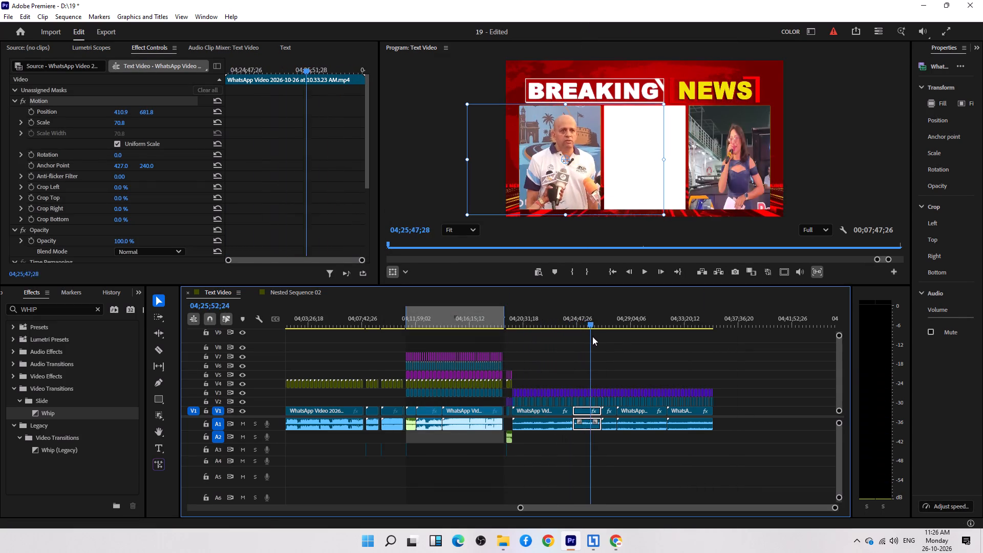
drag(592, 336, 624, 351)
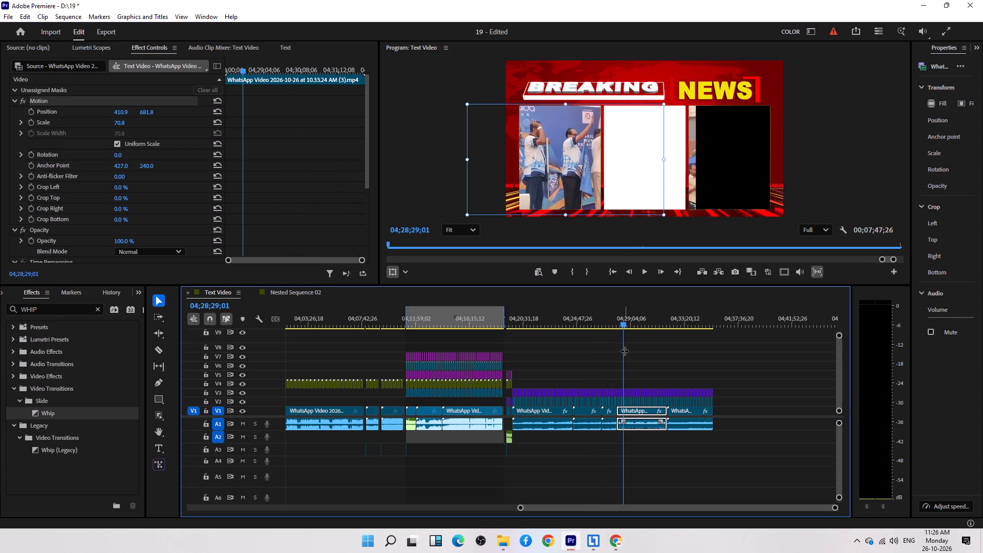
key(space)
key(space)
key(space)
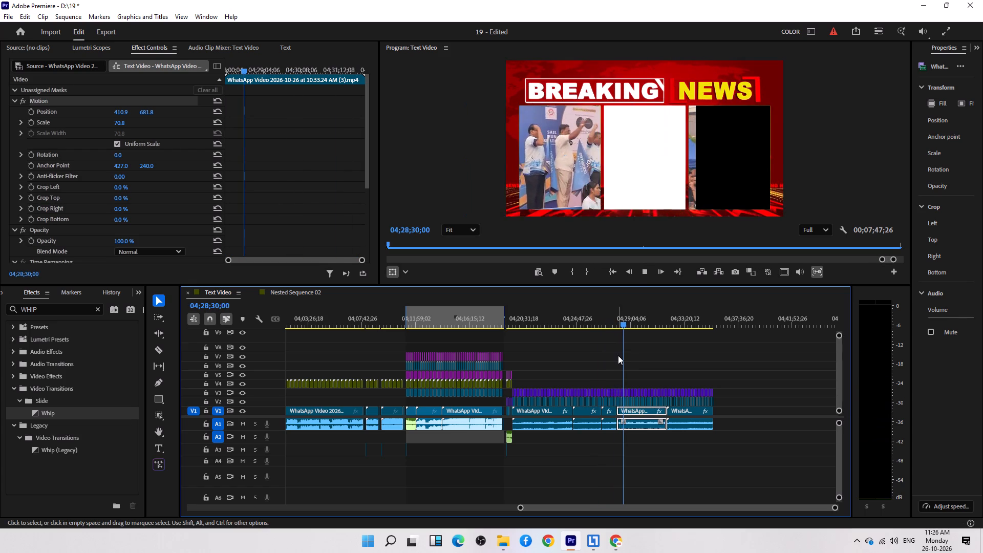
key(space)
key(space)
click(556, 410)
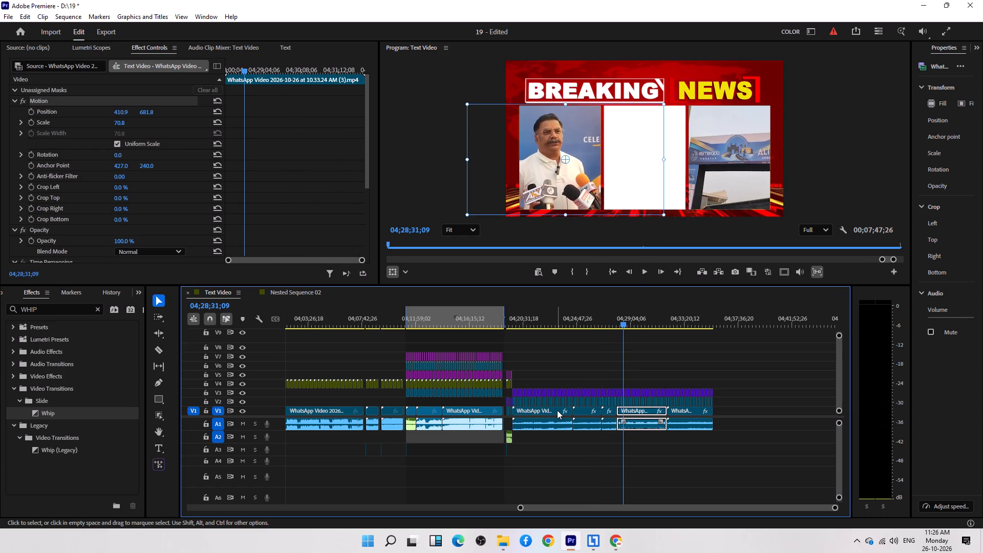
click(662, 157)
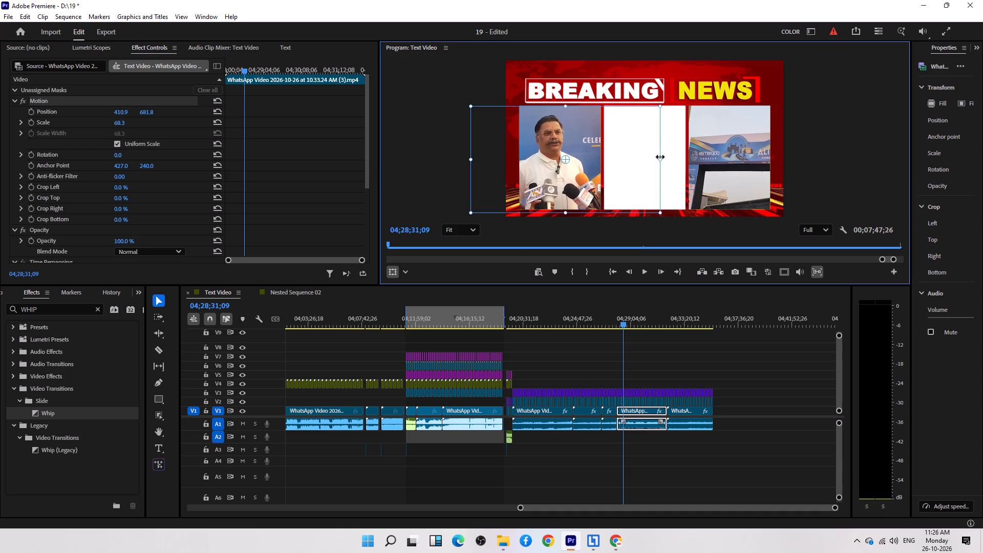
Scrub and play through the first framed interview to review it alongside the repeated event footage in the Breaking News template.
drag(551, 327, 537, 329)
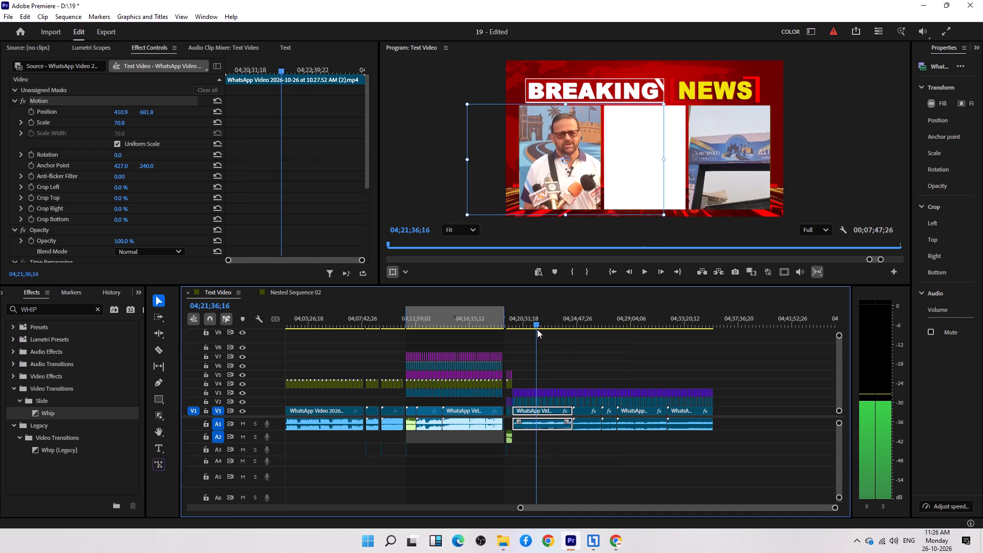
drag(537, 329, 532, 331)
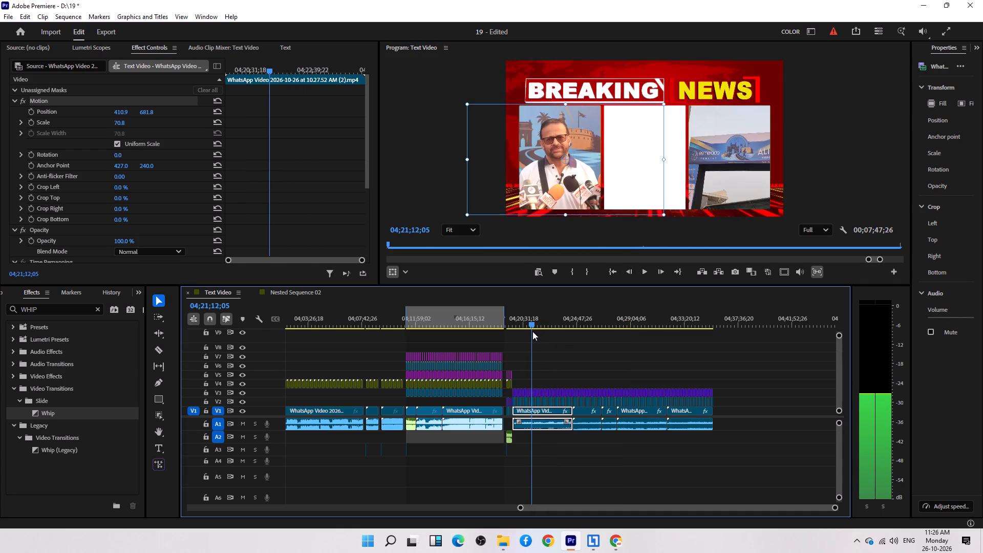
drag(532, 331, 531, 331)
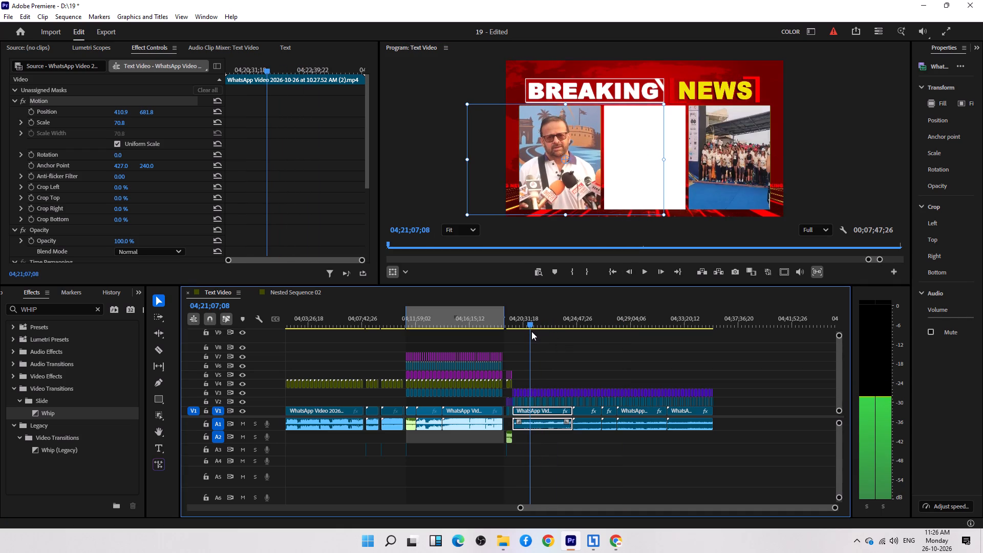
drag(531, 331, 526, 333)
key(space)
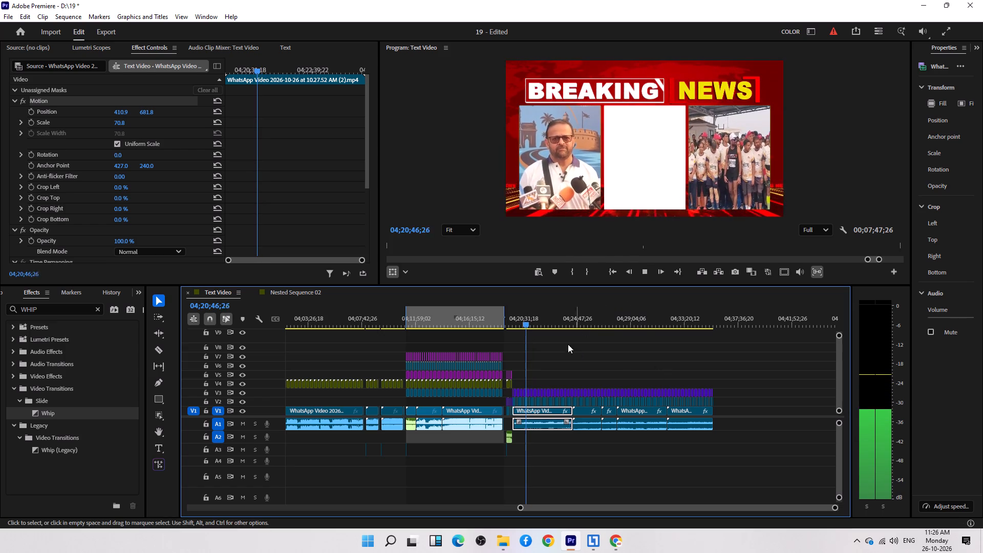
text(===)
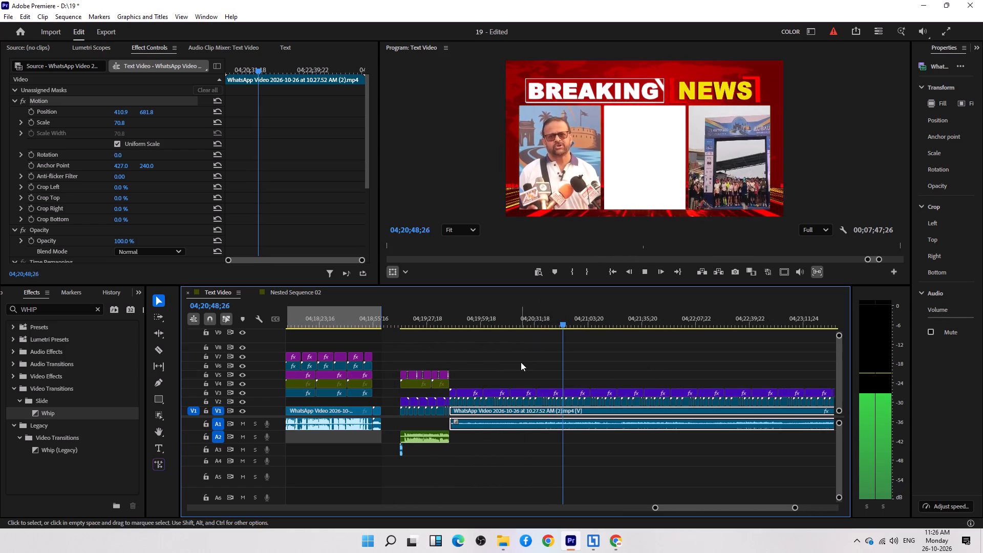
drag(557, 318, 582, 328)
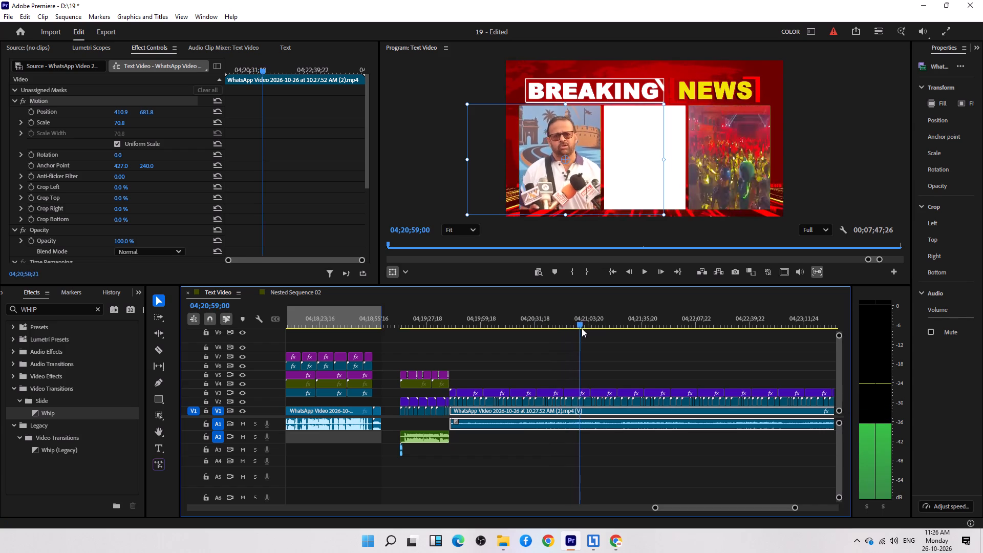
drag(582, 328, 651, 352)
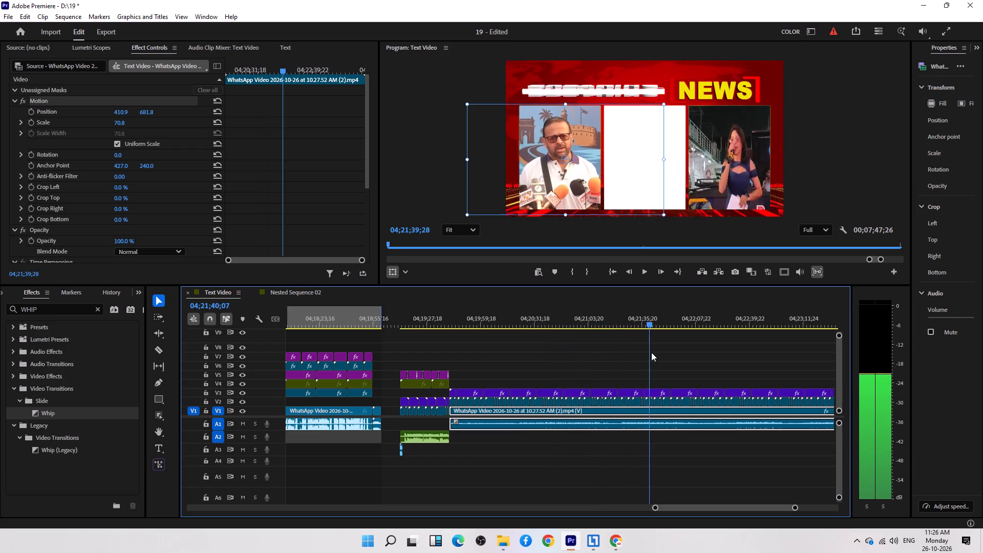
drag(651, 352, 735, 396)
scroll(723, 399, down, 5)
key(space)
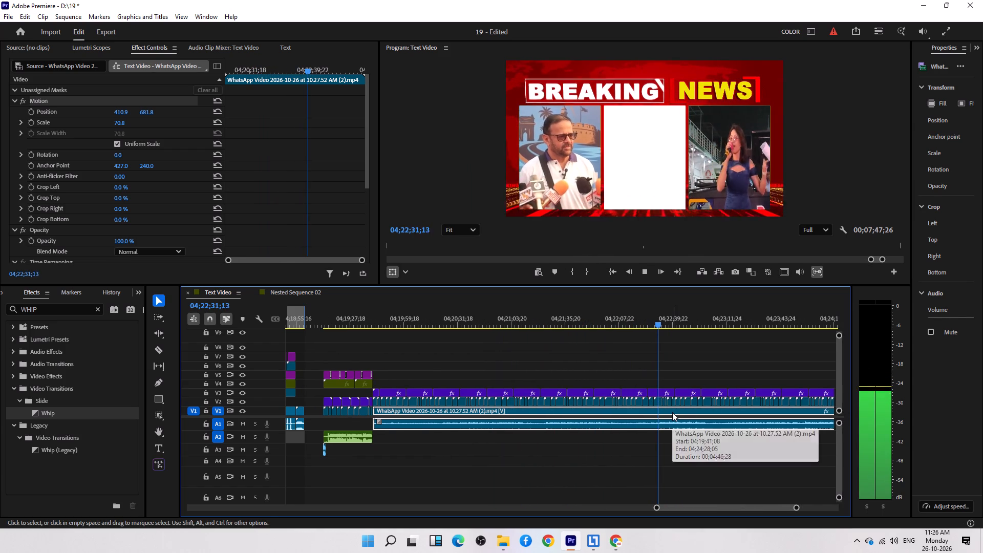
scroll(671, 412, down, 17)
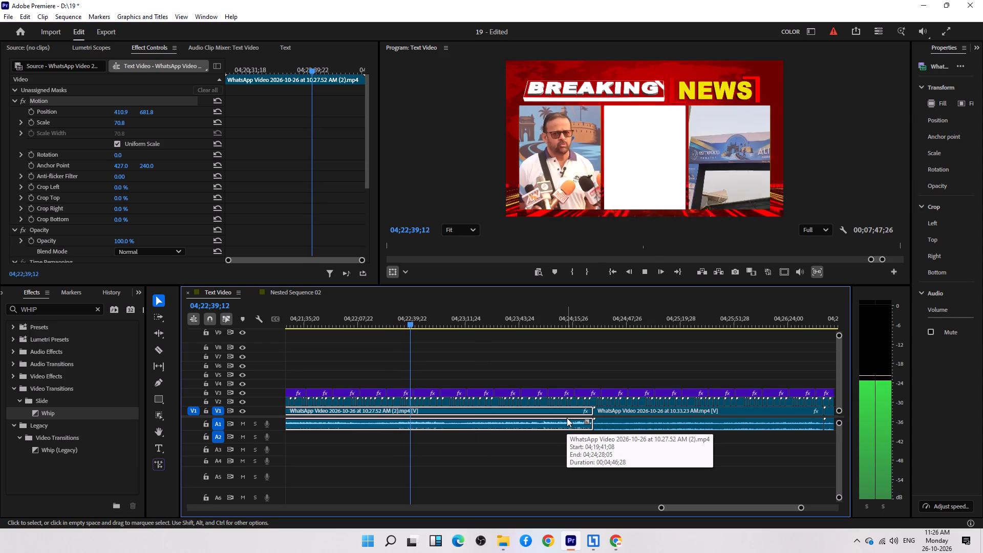
Undo the interview scaling, the pasted attributes and the repeated event-clip pastes on V2 back to 04;22;07;12.
key(ctrl+z)
key(ctrl+z)
key(ctrl+z)
key(ctrl+z)
key(ctrl+z)
key(ctrl+z)
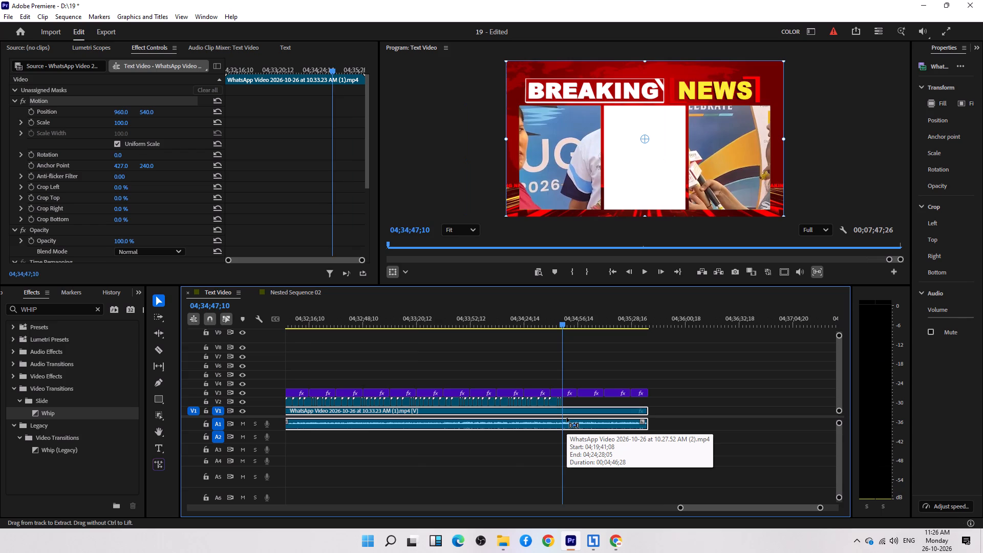
key(ctrl+z)
key(ctrl+z)
key(ctrl+z)
key(ctrl+z)
key(ctrl+z)
key(ctrl+z)
key(ctrl+z)
key(ctrl+z)
key(ctrl+z)
key(ctrl+z)
key(ctrl+z)
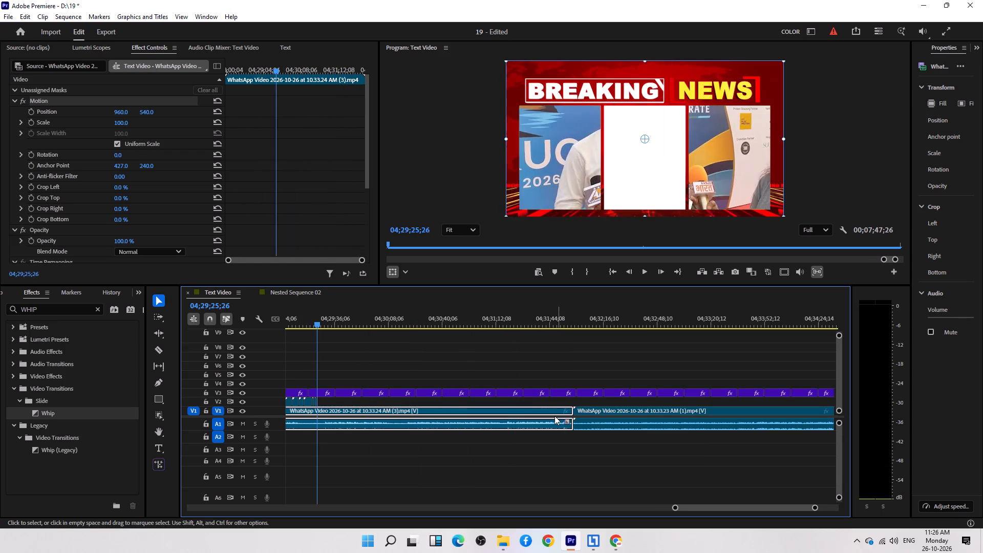
key(ctrl+z)
key(ctrl+z)
key(ctrl+z)
key(ctrl+z)
key(ctrl+z)
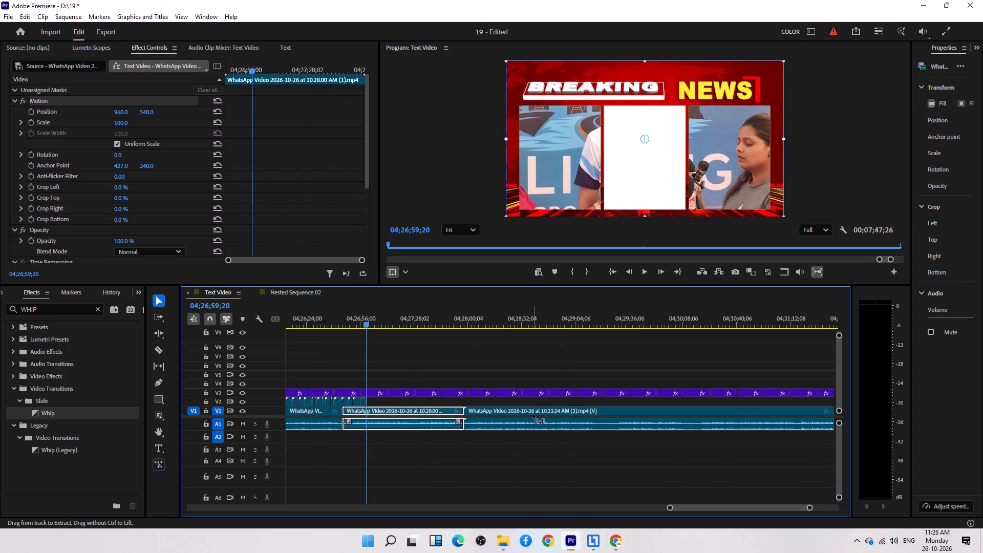
key(ctrl+z)
key(ctrl+z)
key(ctrl+z)
key(ctrl+z)
key(ctrl+z)
key(ctrl+z)
key(ctrl+z)
key(ctrl+z)
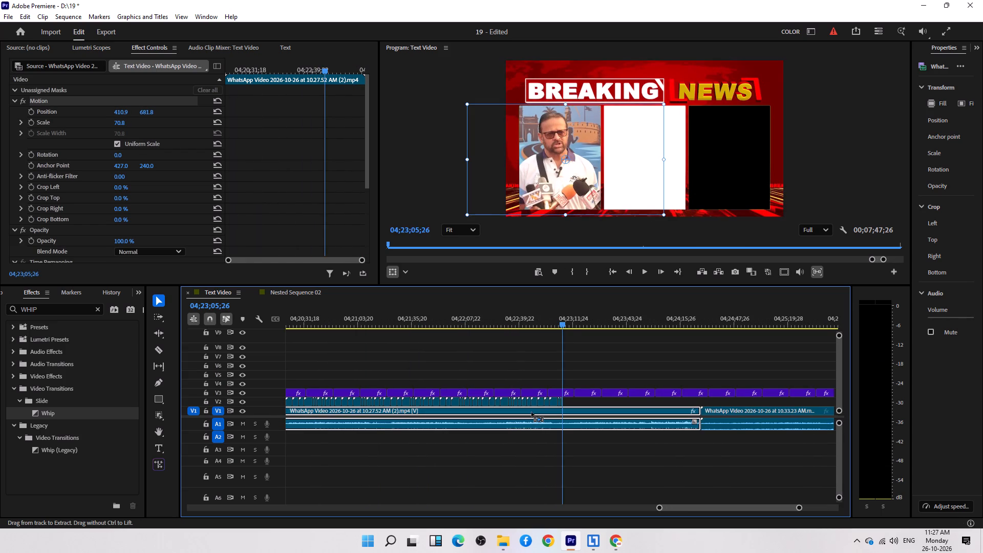
key(ctrl+z)
key(ctrl+z)
key(ctrl+z)
key(ctrl+z)
key(ctrl+z)
key(ctrl+z)
key(ctrl+z)
key(ctrl+z)
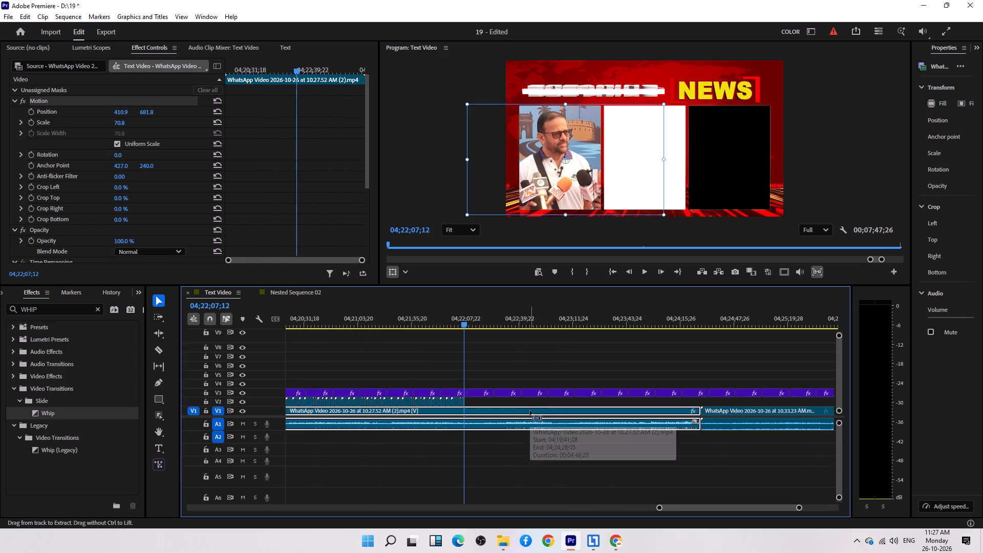
key(ctrl+z)
key(ctrl+z)
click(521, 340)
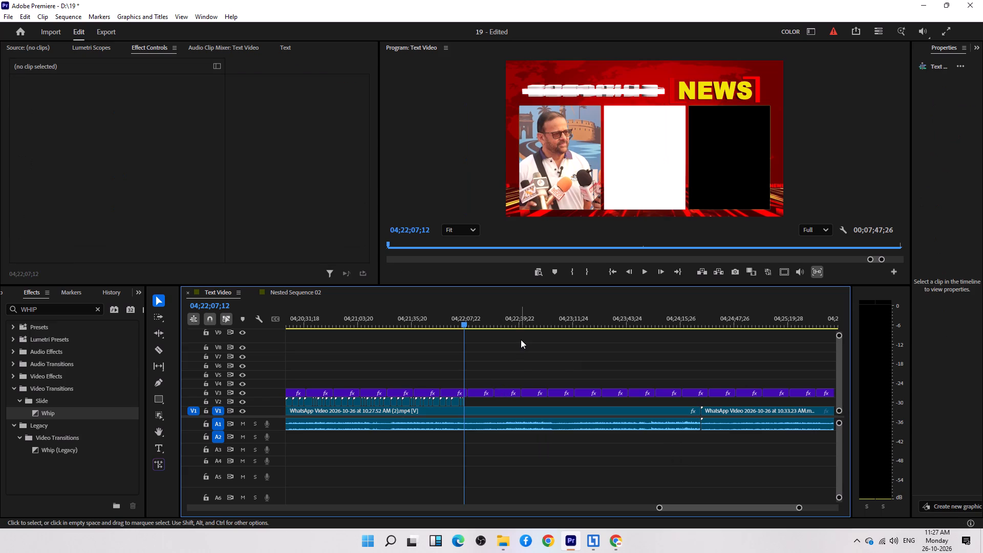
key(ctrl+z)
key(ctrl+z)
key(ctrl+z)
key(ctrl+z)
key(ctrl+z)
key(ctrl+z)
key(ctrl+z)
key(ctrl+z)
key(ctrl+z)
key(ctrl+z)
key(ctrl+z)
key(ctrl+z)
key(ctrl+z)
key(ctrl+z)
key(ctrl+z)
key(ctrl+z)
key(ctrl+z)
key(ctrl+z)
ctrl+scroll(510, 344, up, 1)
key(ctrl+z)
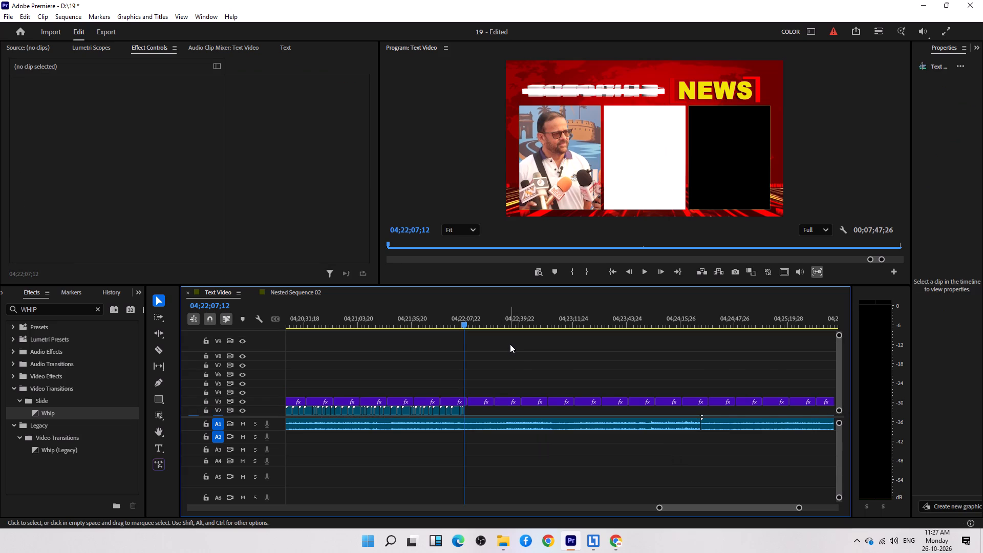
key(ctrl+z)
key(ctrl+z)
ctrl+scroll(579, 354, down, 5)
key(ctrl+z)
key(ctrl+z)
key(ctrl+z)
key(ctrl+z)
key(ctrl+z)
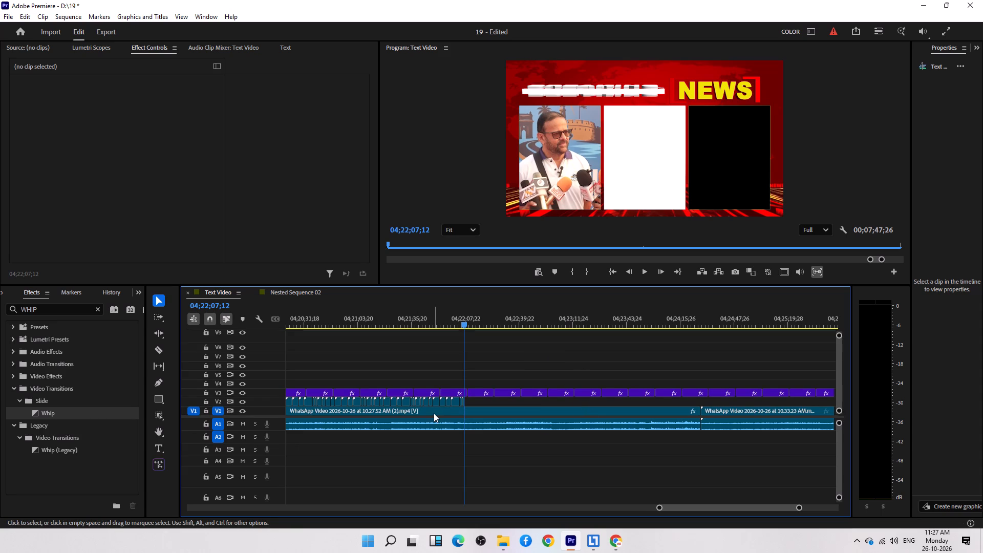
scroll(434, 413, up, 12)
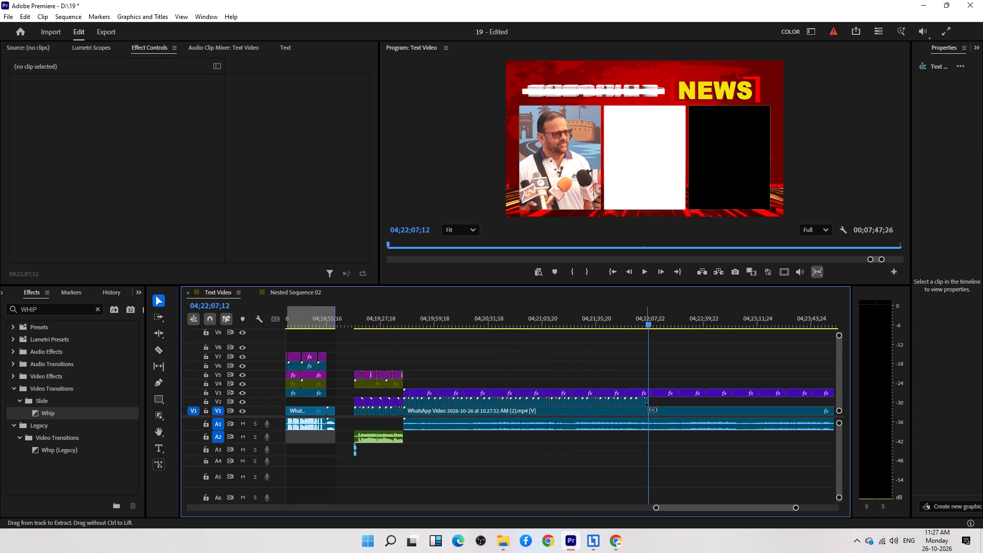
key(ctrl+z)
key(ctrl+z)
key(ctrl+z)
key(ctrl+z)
Clear the repeated short event clips from V2 along the first interview, starting where the Breaking News template begins.
ctrl+drag(669, 401, 470, 402)
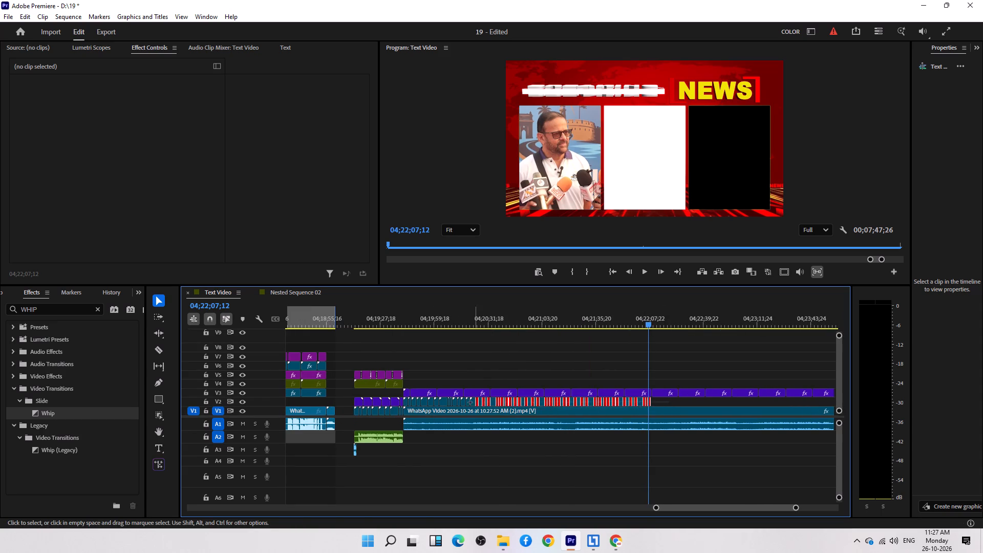
ctrl+drag(470, 402, 405, 407)
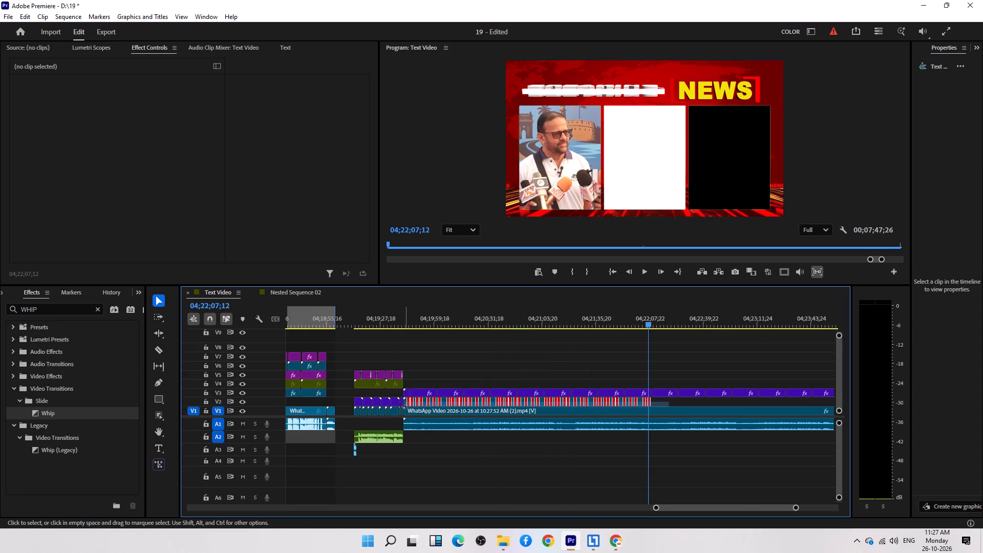
ctrl+drag(405, 407, 403, 407)
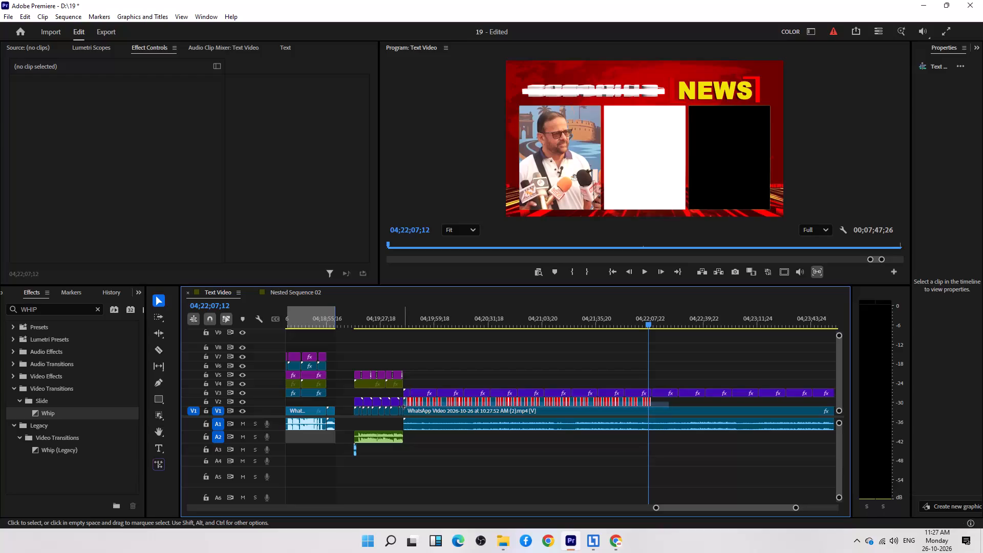
Delete all the short event clips on V2 above the first interview, from the start of the Breaking News template.
ctrl+drag(403, 407, 403, 405)
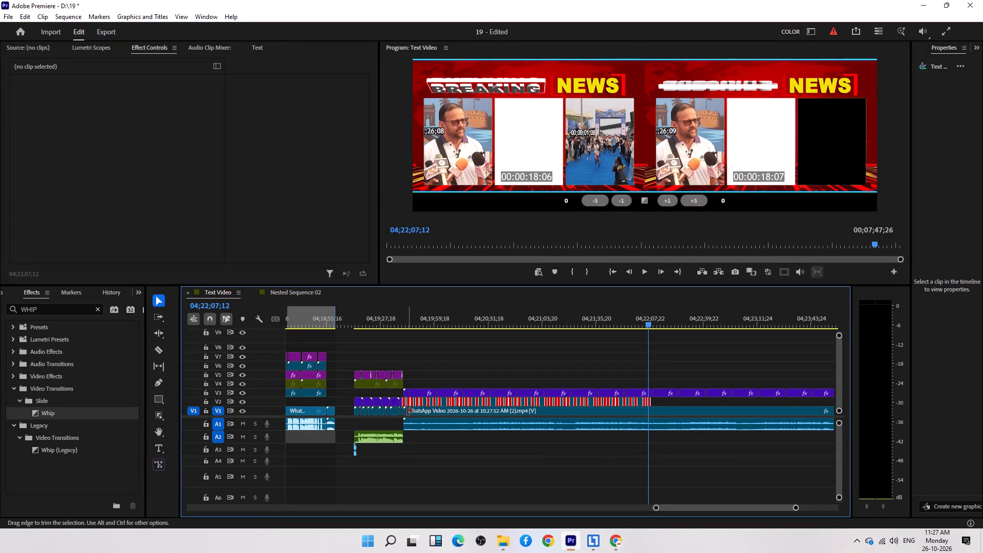
key(Delete)
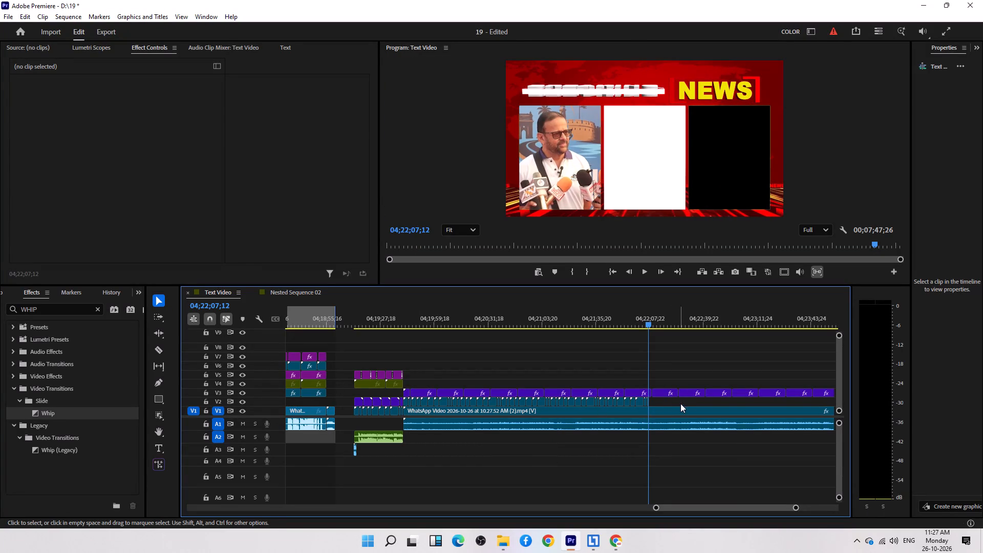
drag(670, 399, 407, 402)
key(Delete)
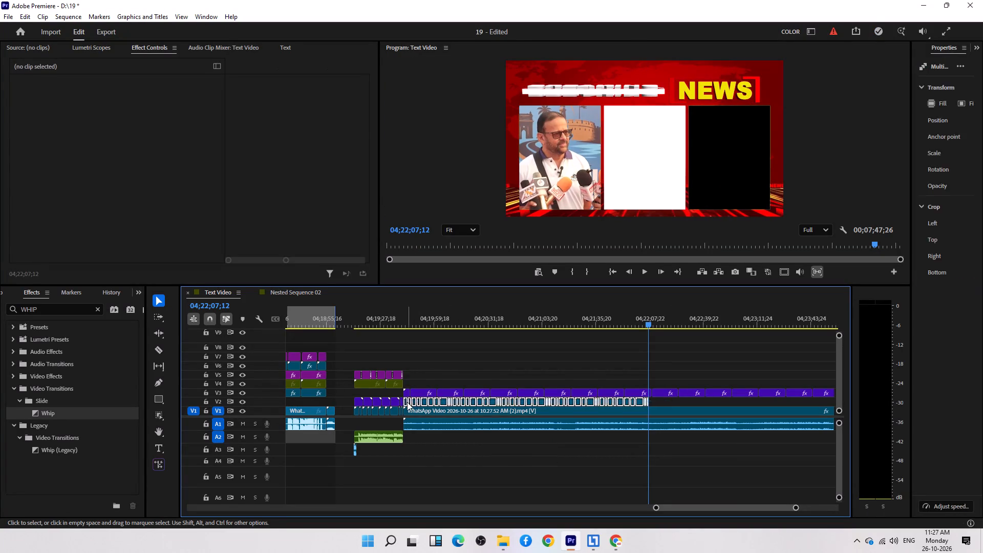
Place event video 10.33.24 AM from the Downloads folder on V2 where the Breaking News template starts.
click(507, 548)
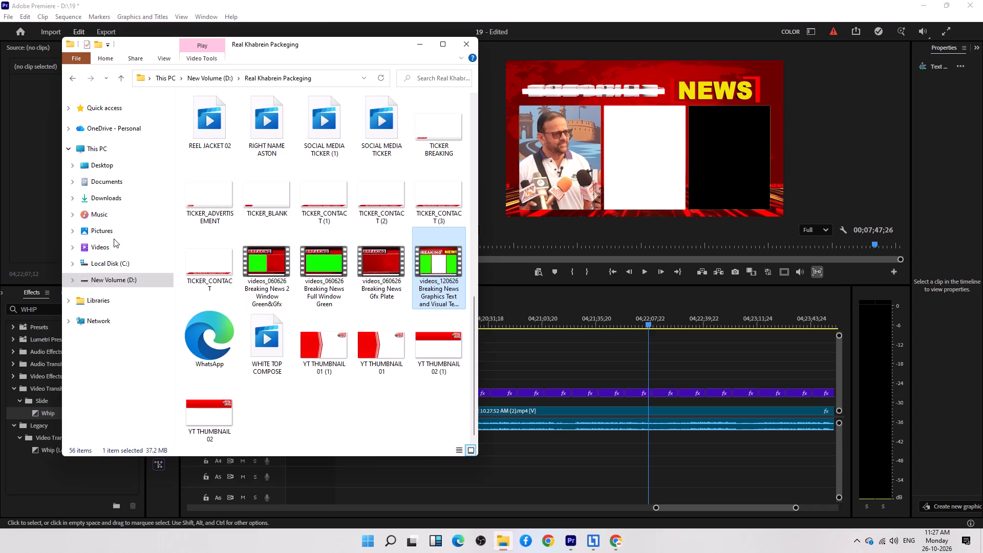
click(115, 196)
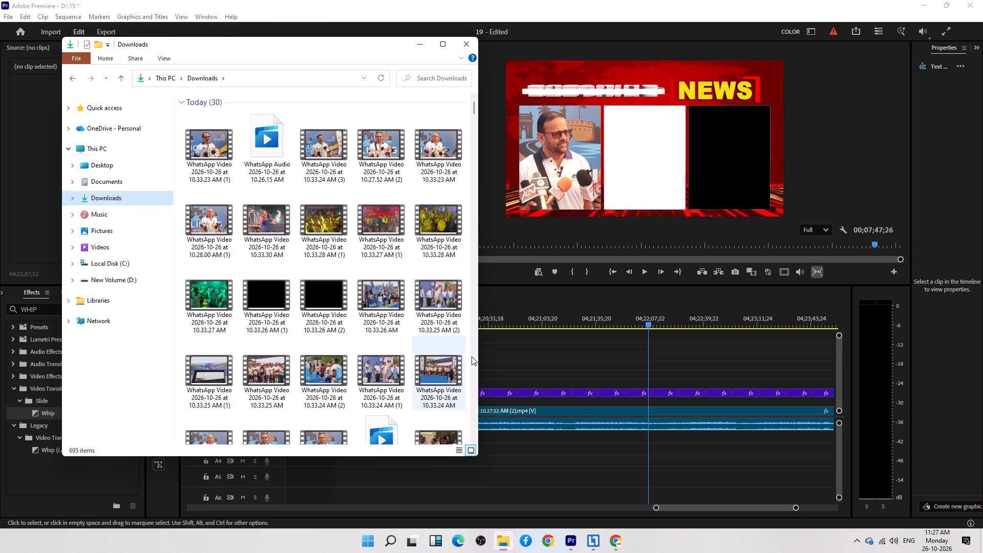
scroll(637, 475, up, 9)
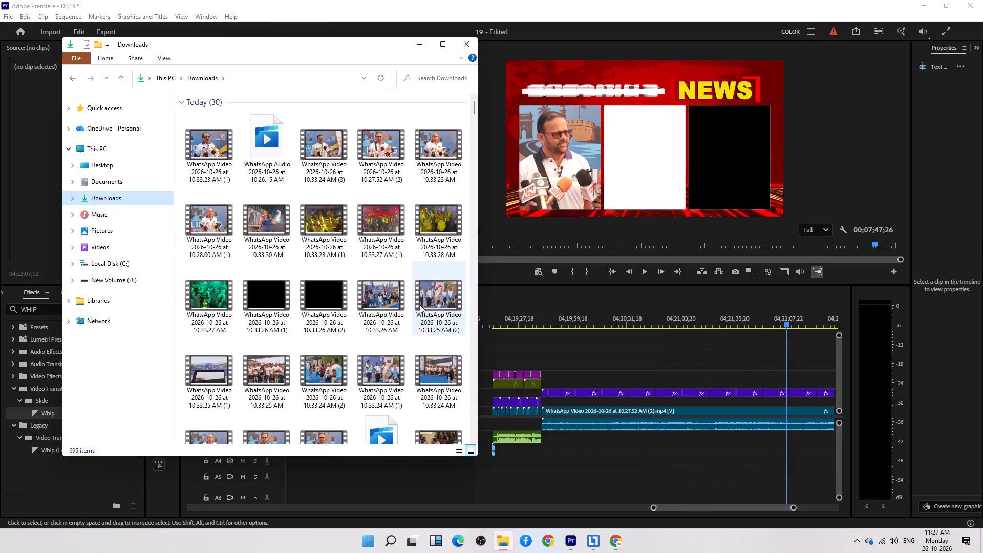
drag(448, 380, 544, 401)
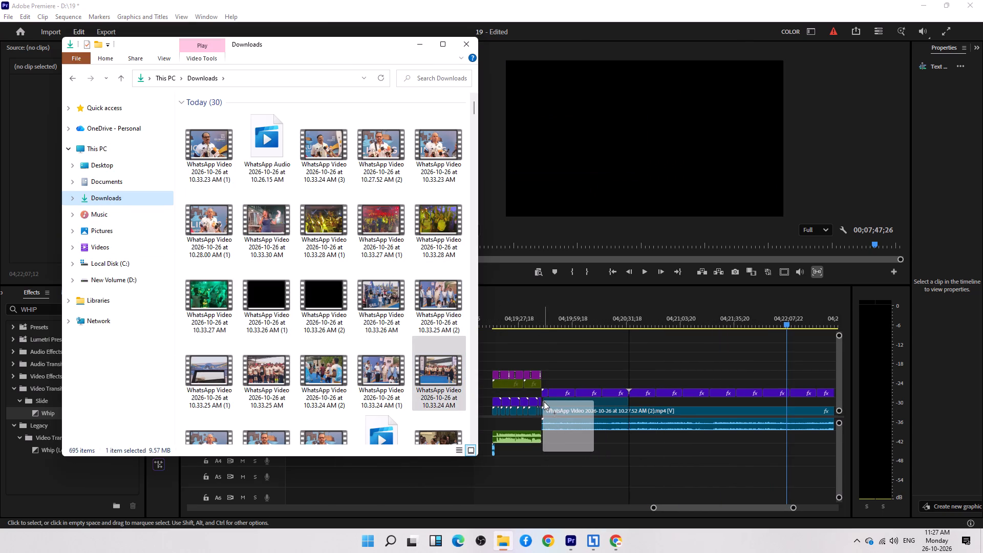
drag(544, 401, 541, 404)
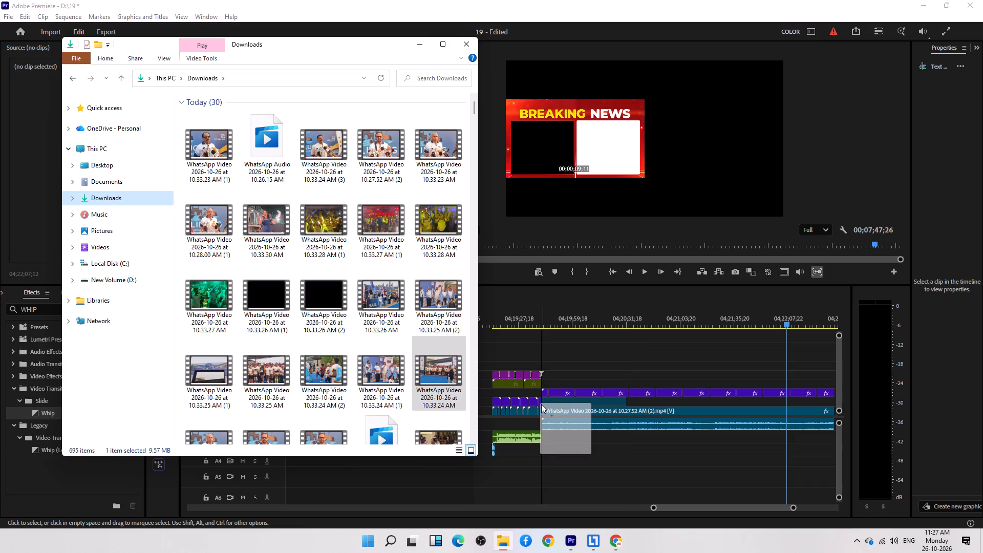
drag(541, 404, 542, 404)
Add event videos 10.33.24 AM (1), 10.33.24 AM (2), 10.33.25 AM and 10.33.25 AM (1) from Downloads end to end on V2.
scroll(544, 406, down, 3)
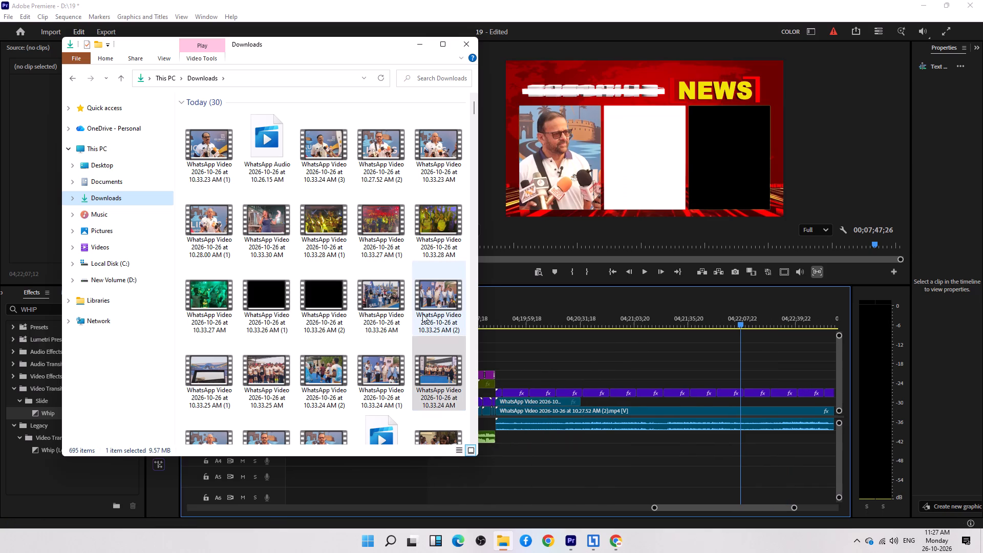
scroll(578, 402, up, 4)
drag(374, 370, 562, 393)
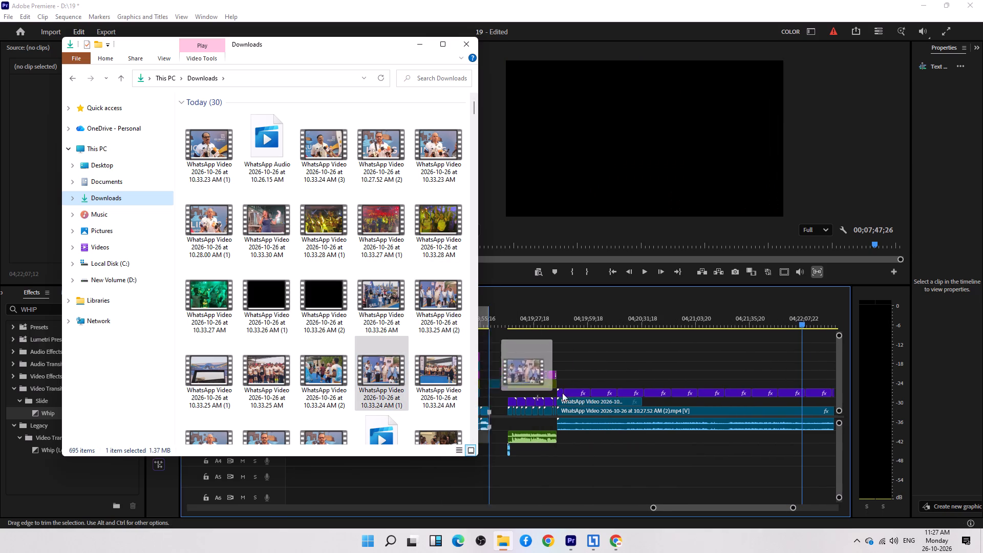
drag(562, 393, 643, 400)
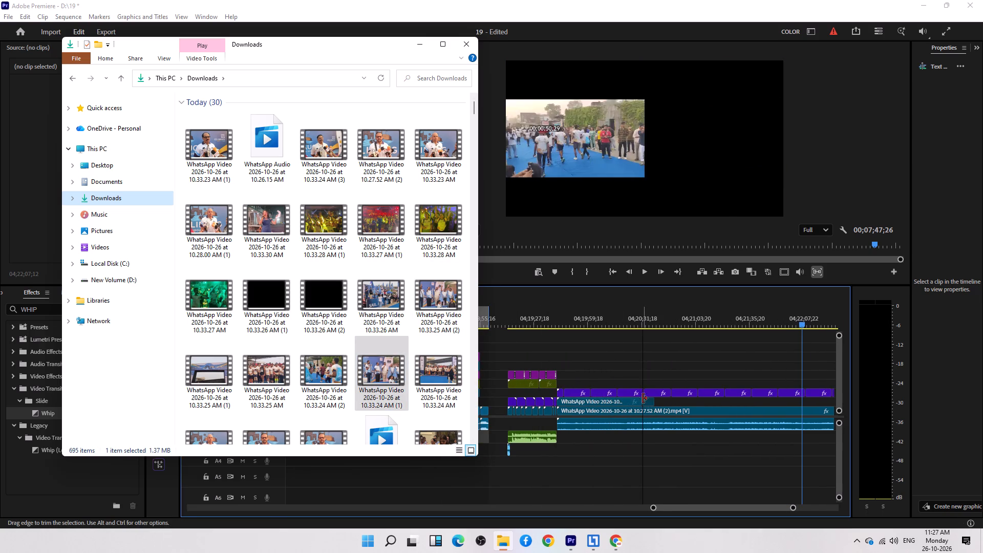
drag(334, 372, 665, 409)
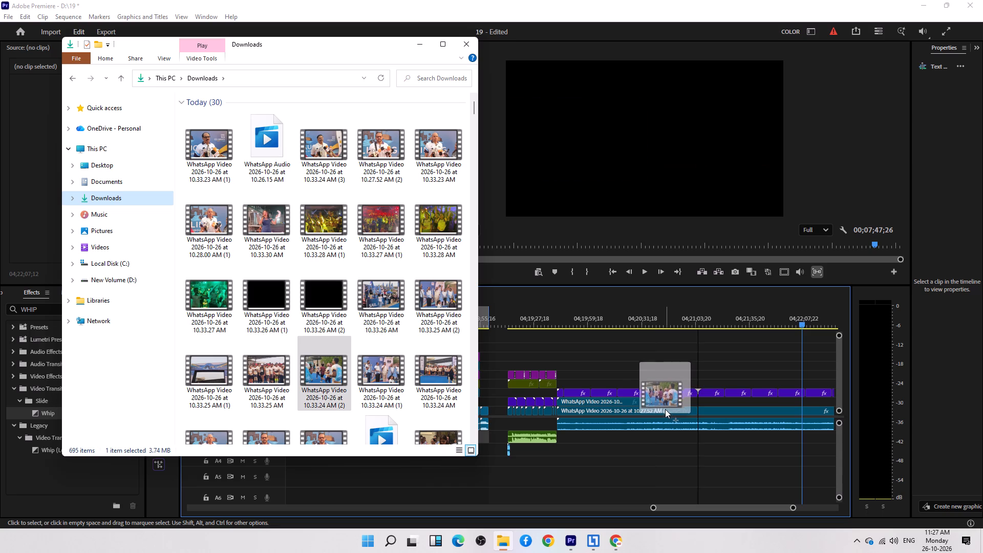
drag(665, 409, 655, 402)
scroll(675, 418, down, 7)
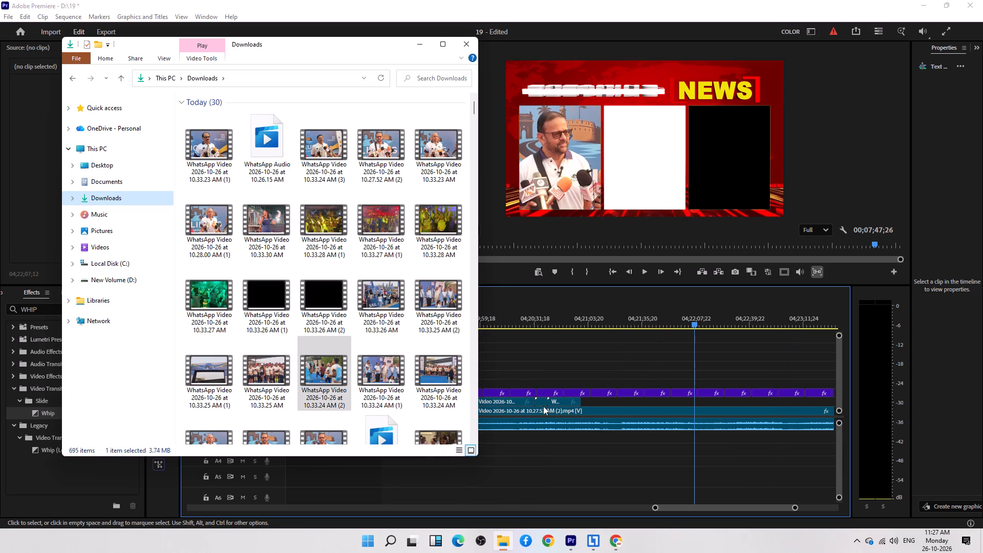
drag(265, 372, 581, 402)
drag(227, 373, 575, 399)
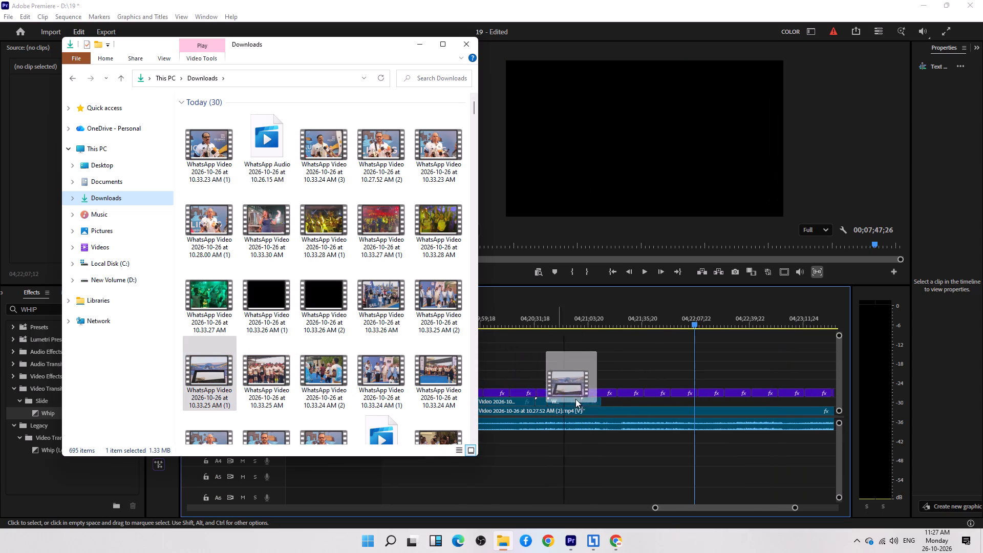
drag(575, 399, 597, 405)
Continue the V2 event footage with videos 10.33.25 AM (2), 10.33.26 AM and 10.33.26 AM (2) from Downloads.
scroll(597, 409, down, 3)
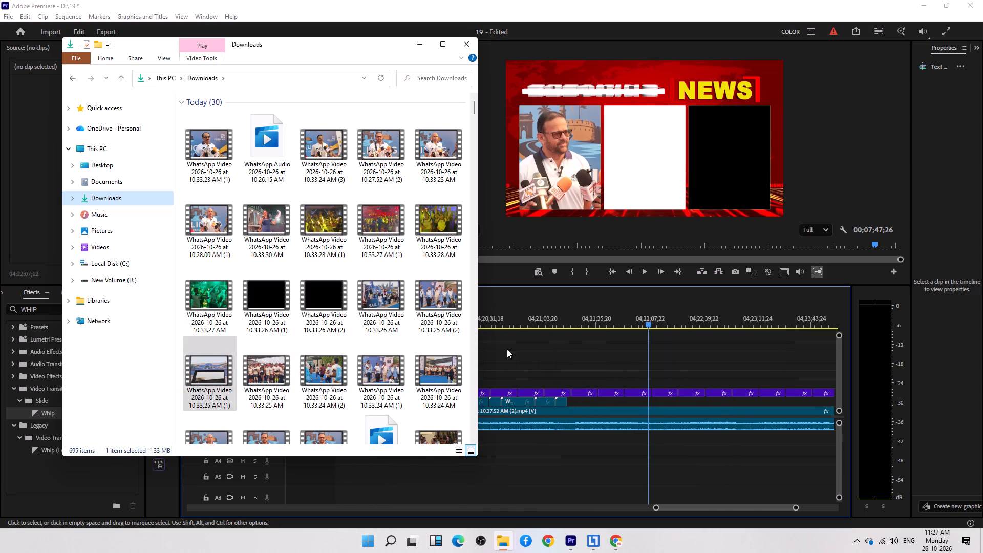
drag(442, 299, 567, 405)
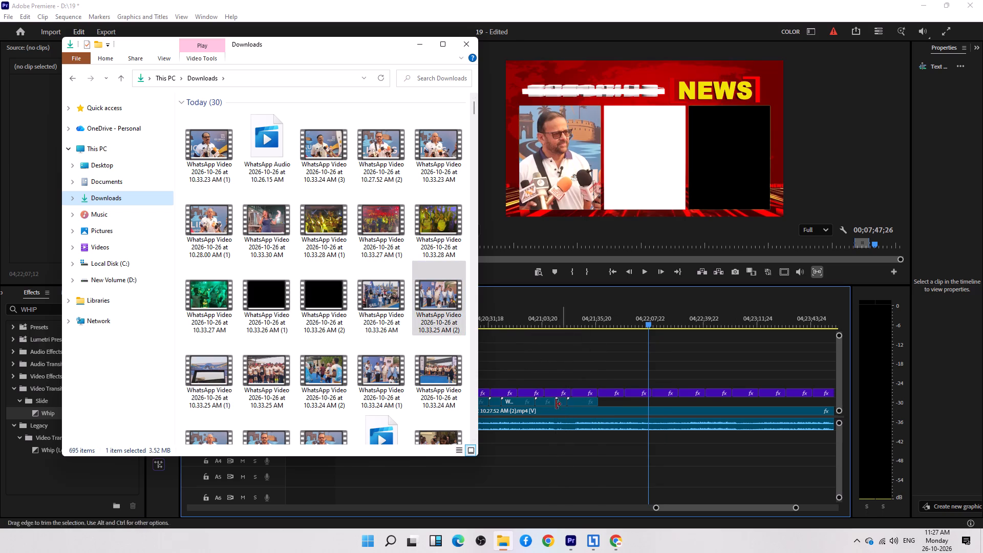
drag(380, 295, 595, 405)
scroll(609, 421, down, 3)
drag(305, 279, 615, 362)
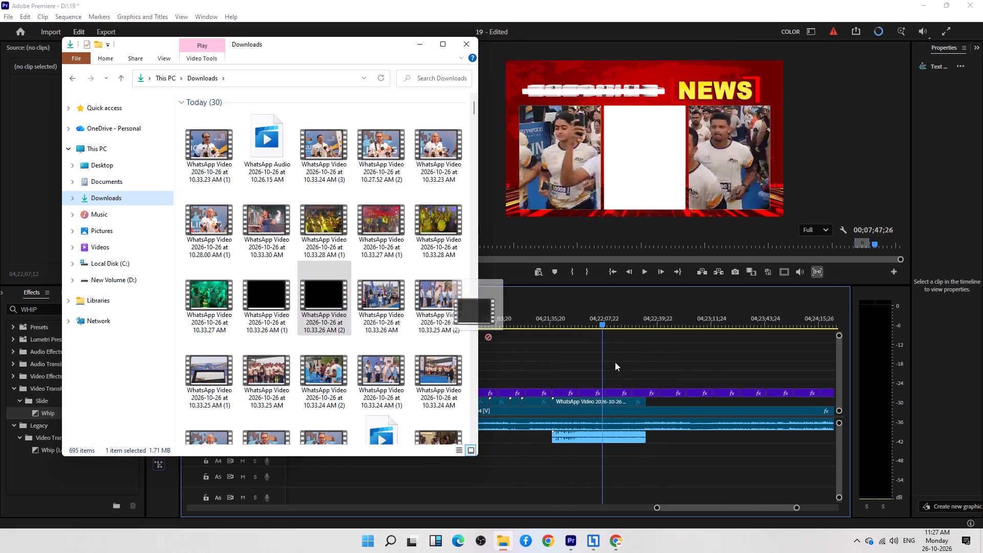
Add the event videos 10.33.26 AM (2), 10.33.27 AM, 10.33.28 AM and 10.33.28 AM (1) from Downloads end to end on V2.
drag(615, 362, 649, 403)
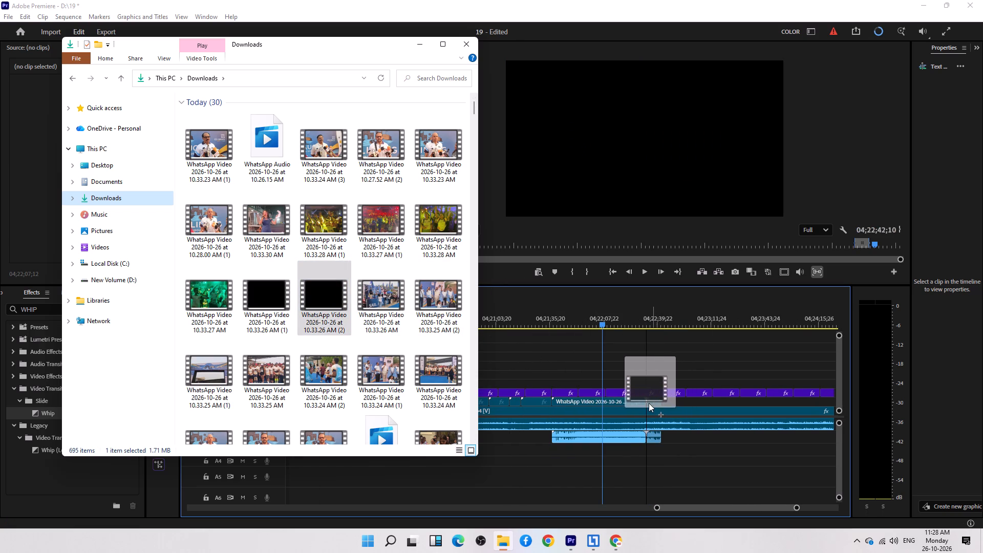
drag(649, 403, 647, 400)
scroll(656, 404, down, 4)
drag(219, 296, 601, 402)
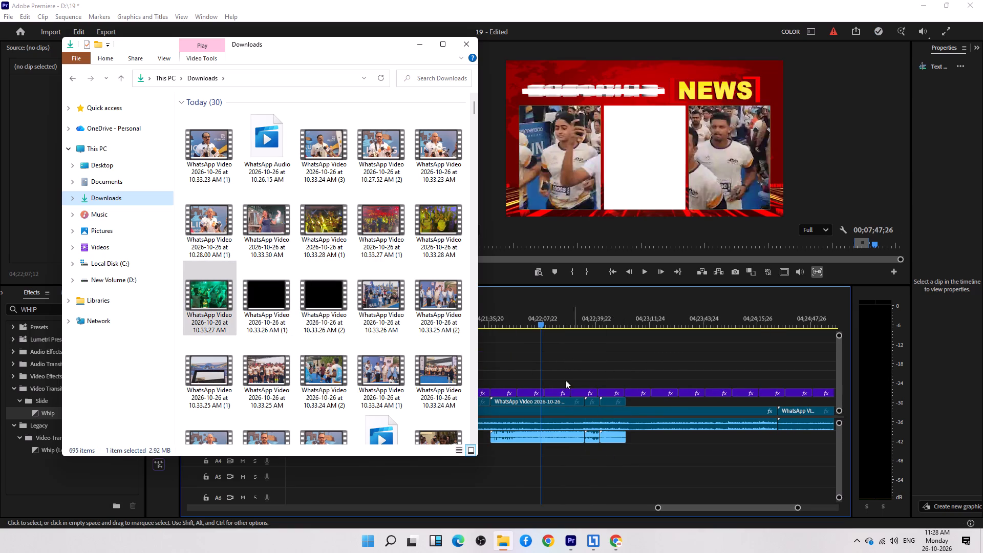
drag(444, 228, 646, 407)
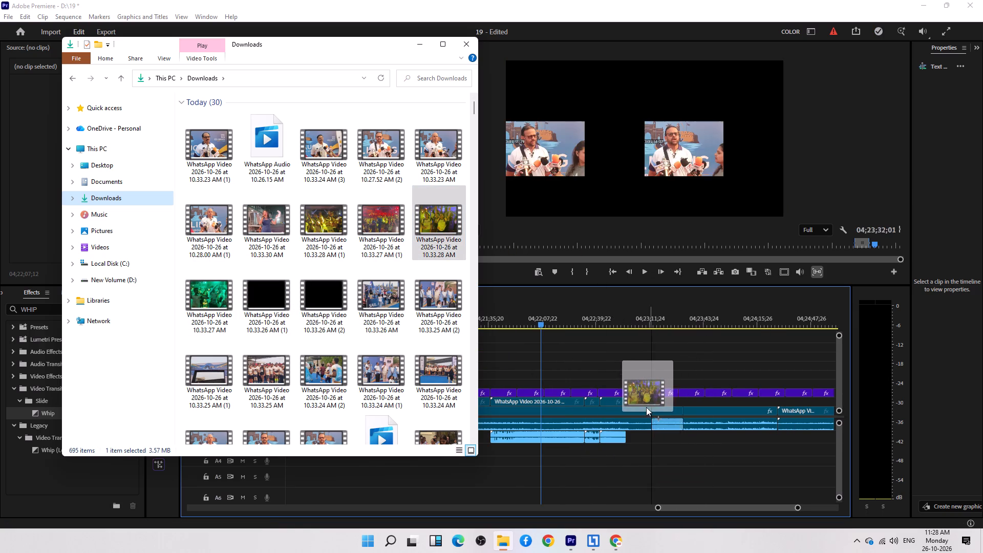
drag(646, 407, 626, 403)
scroll(626, 403, down, 3)
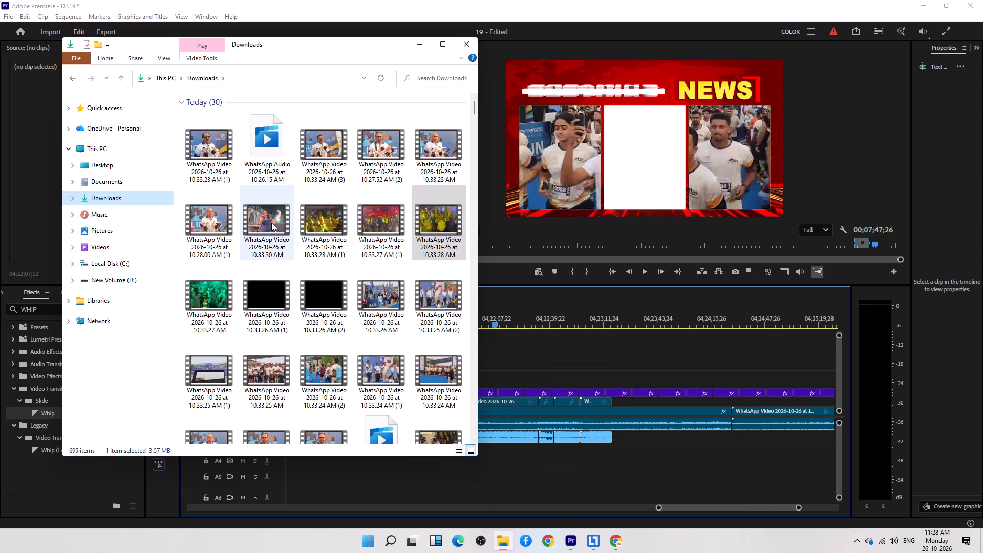
drag(312, 220, 621, 407)
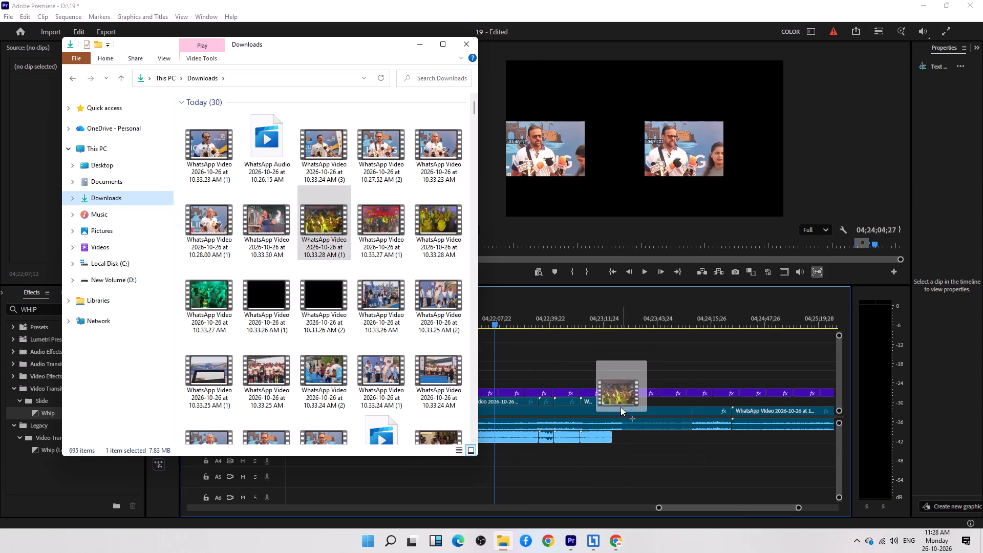
drag(621, 407, 610, 398)
scroll(610, 398, down, 4)
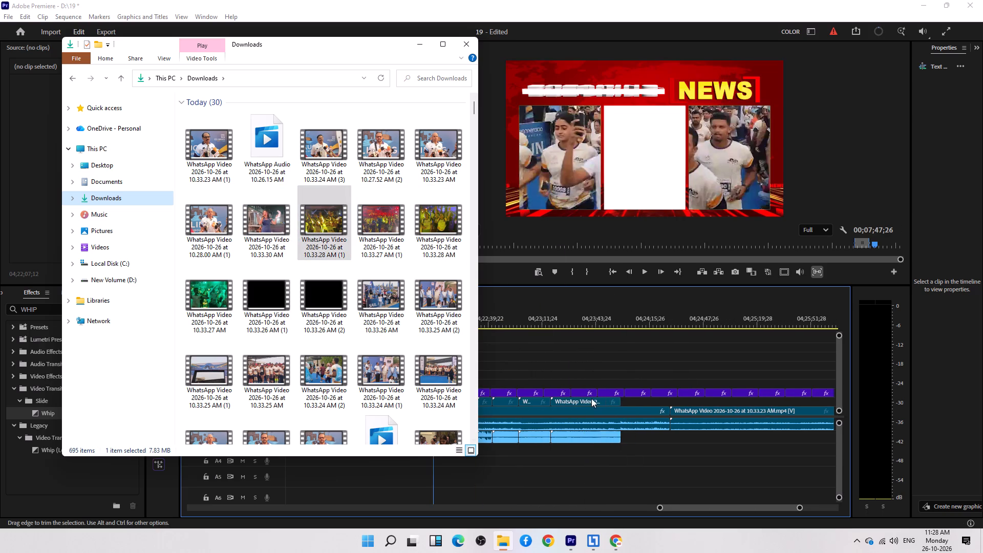
scroll(584, 395, down, 3)
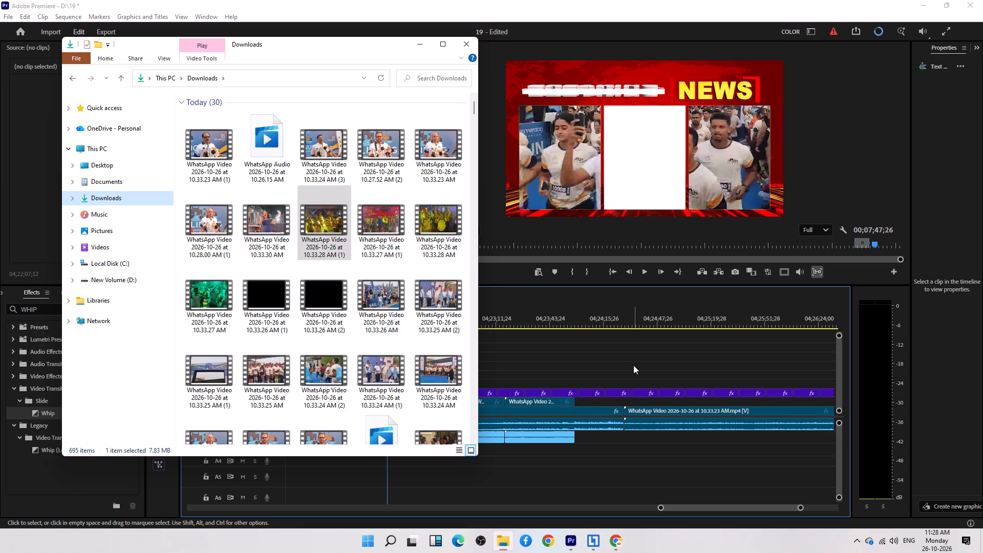
Unlink the newly added event clips on V2 from their sound and delete all their audio from A2.
click(634, 363)
scroll(635, 361, up, 8)
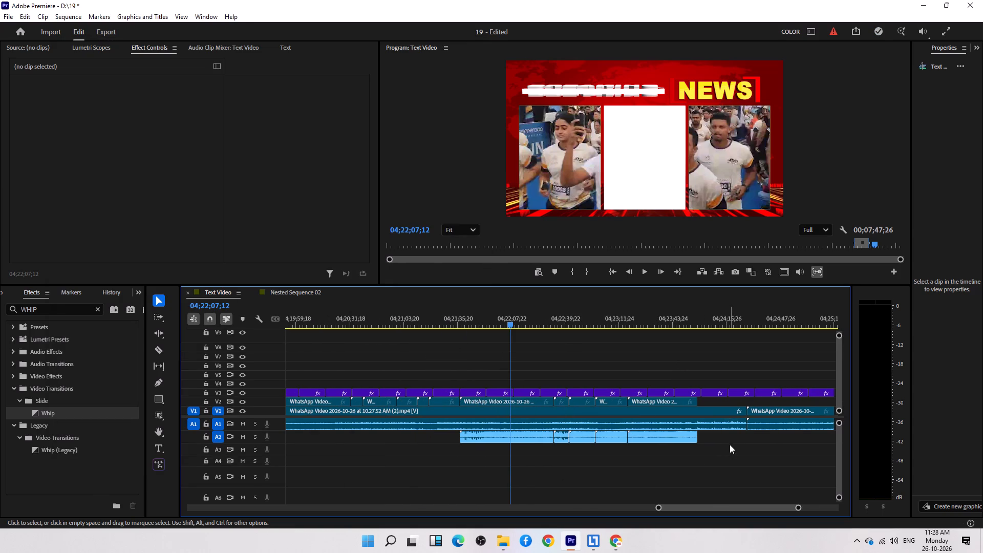
drag(729, 442, 469, 436)
right_click(468, 436)
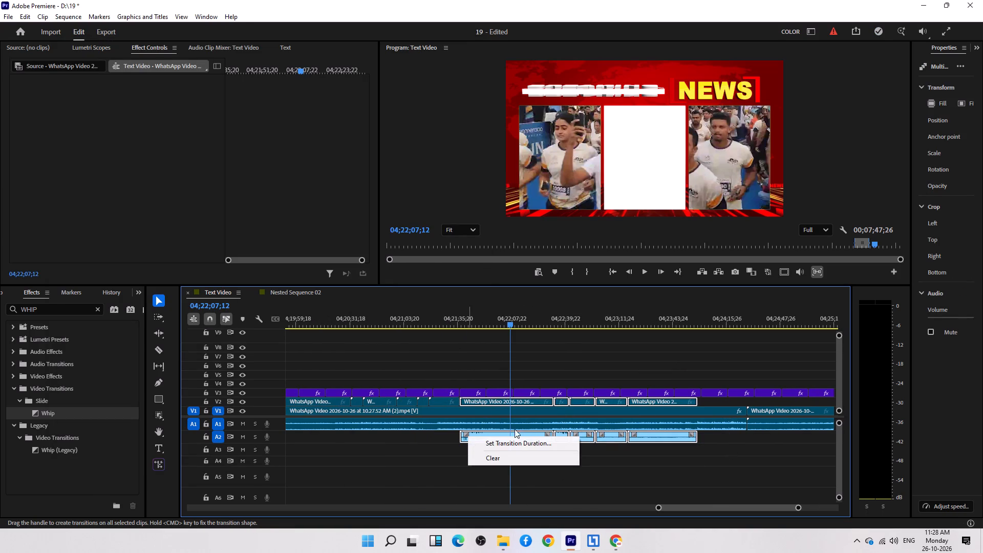
right_click(656, 437)
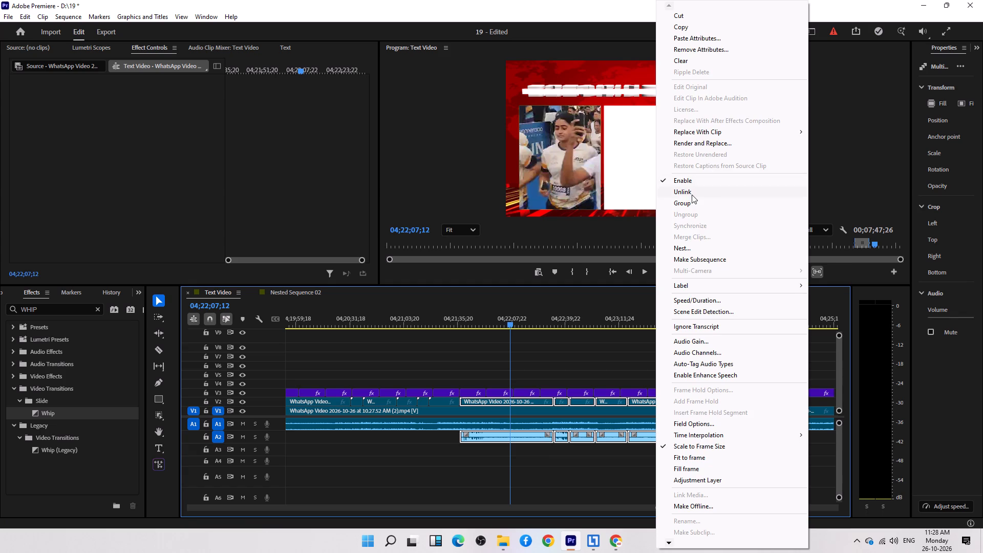
click(692, 195)
drag(740, 447, 512, 433)
key(Delete)
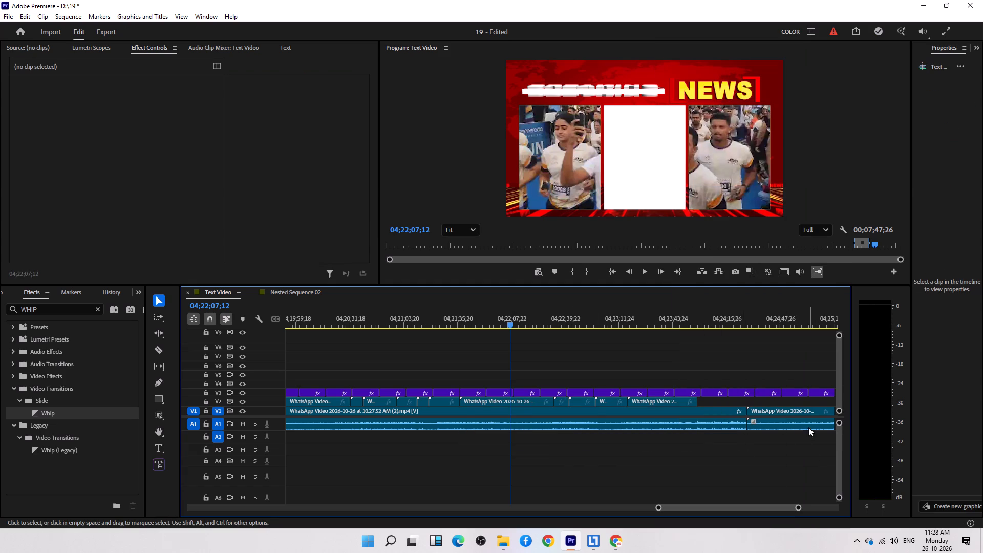
Fit the first V2 event clip into the template's third window at position 1565.8, 652.0, non-uniform scale height 79.3 and width 65.3.
scroll(371, 407, up, 12)
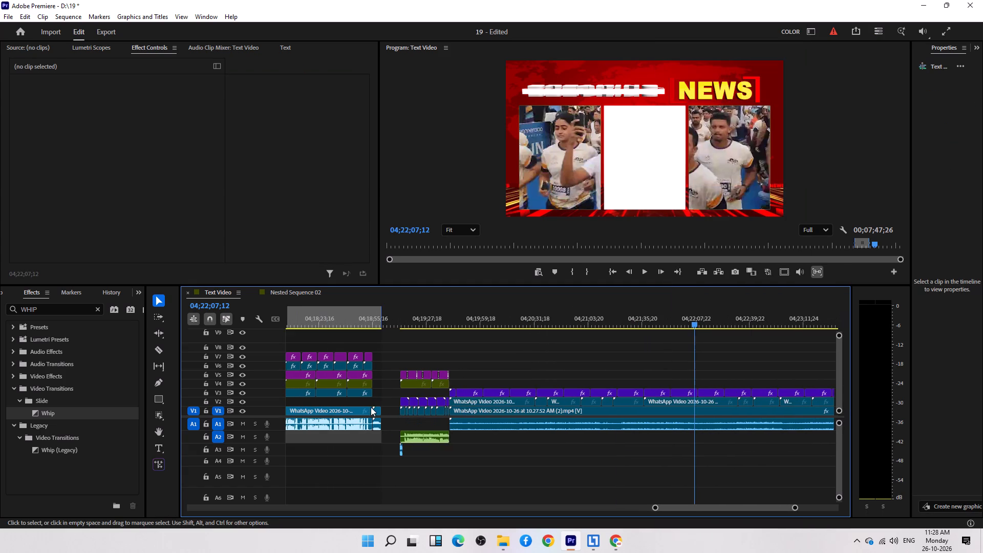
click(473, 400)
click(479, 304)
click(464, 321)
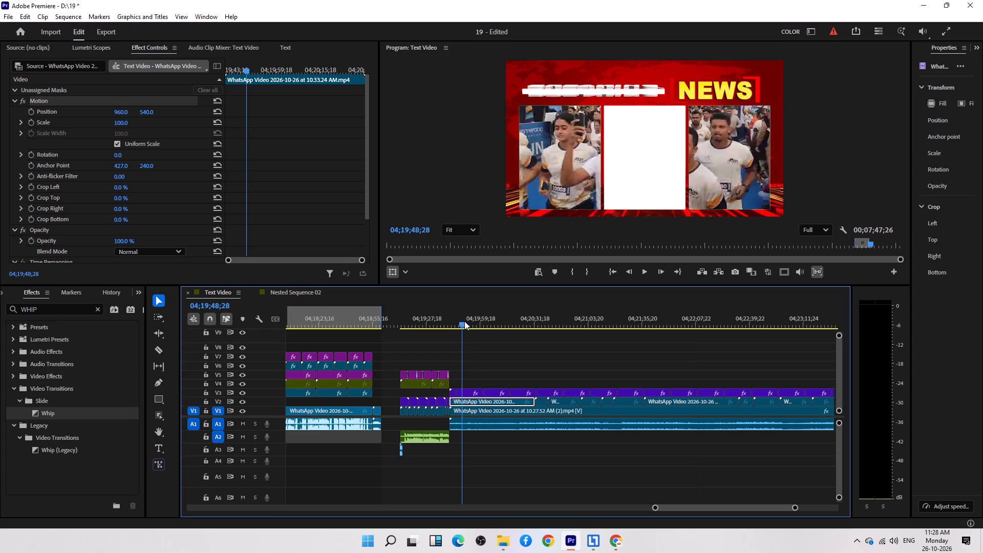
drag(504, 138, 524, 137)
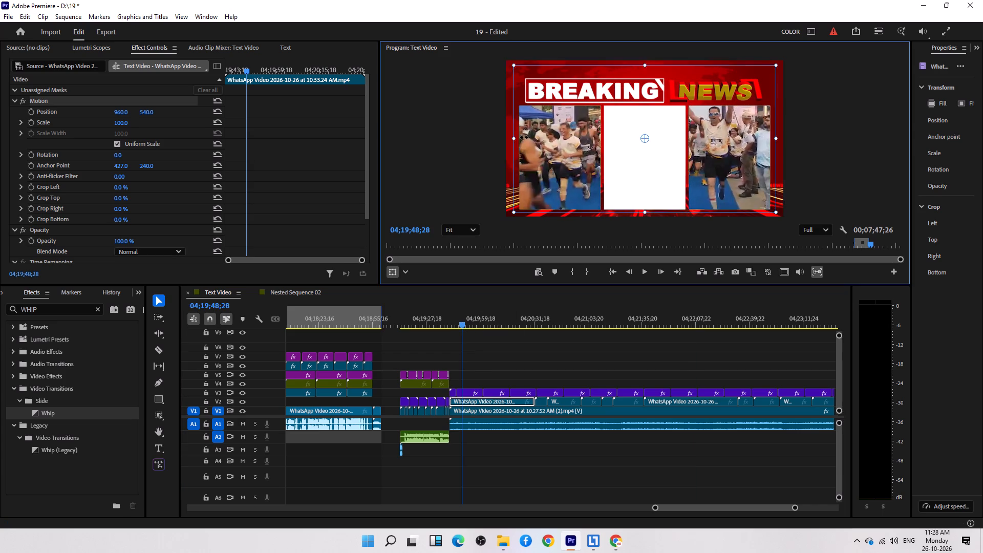
drag(524, 137, 532, 135)
drag(708, 157, 793, 171)
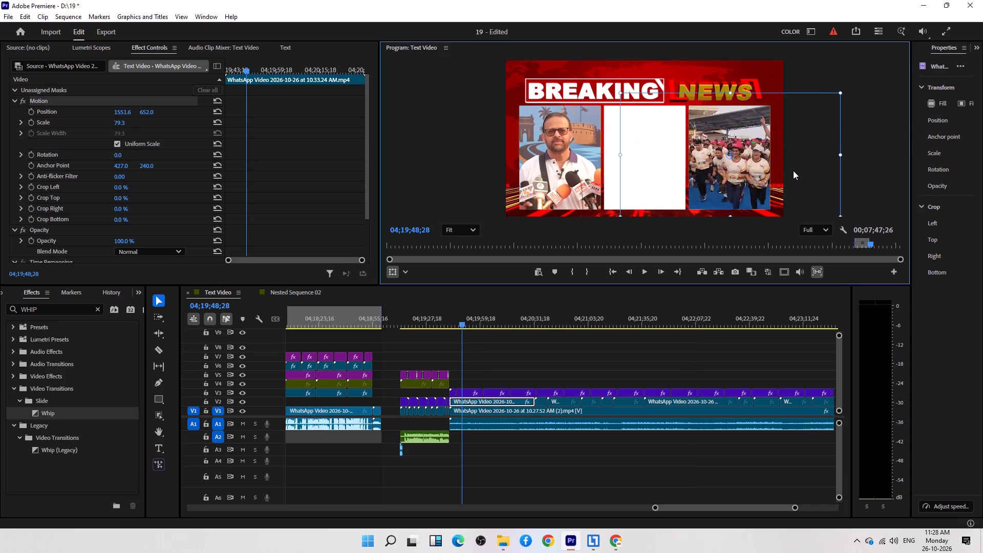
drag(793, 171, 795, 171)
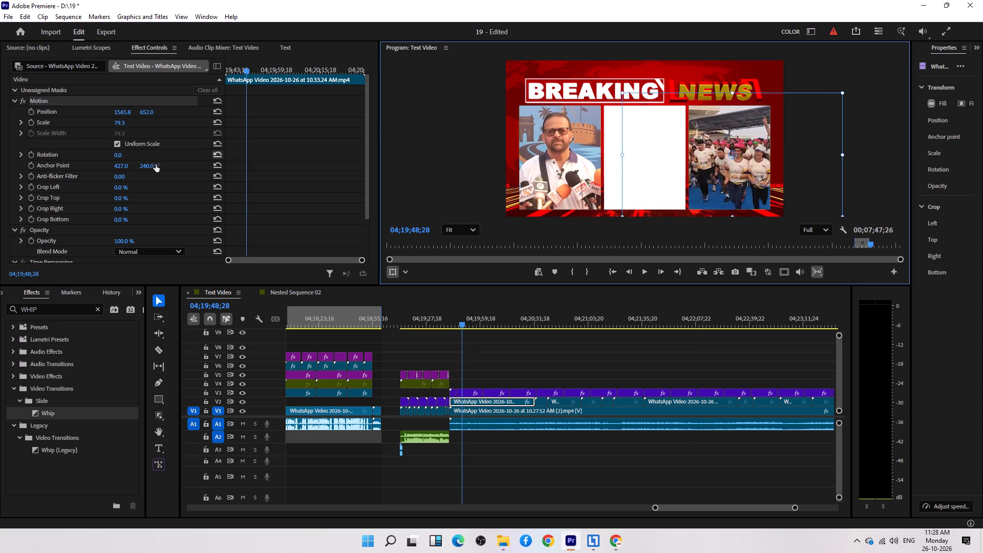
click(116, 145)
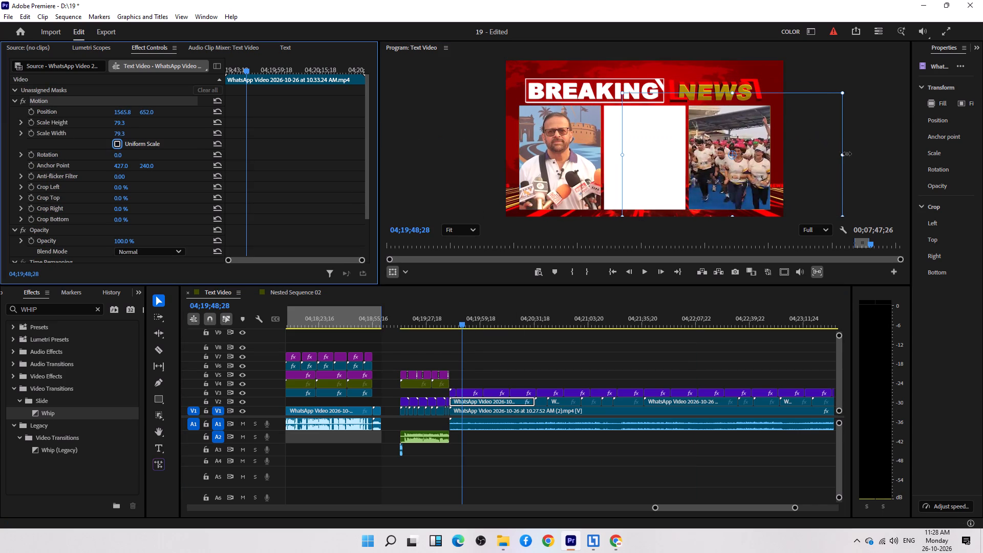
drag(846, 155, 823, 145)
Copy the first framed event clip on V2 and paste its attributes onto all the event clips on that track.
click(511, 404)
right_click(511, 404)
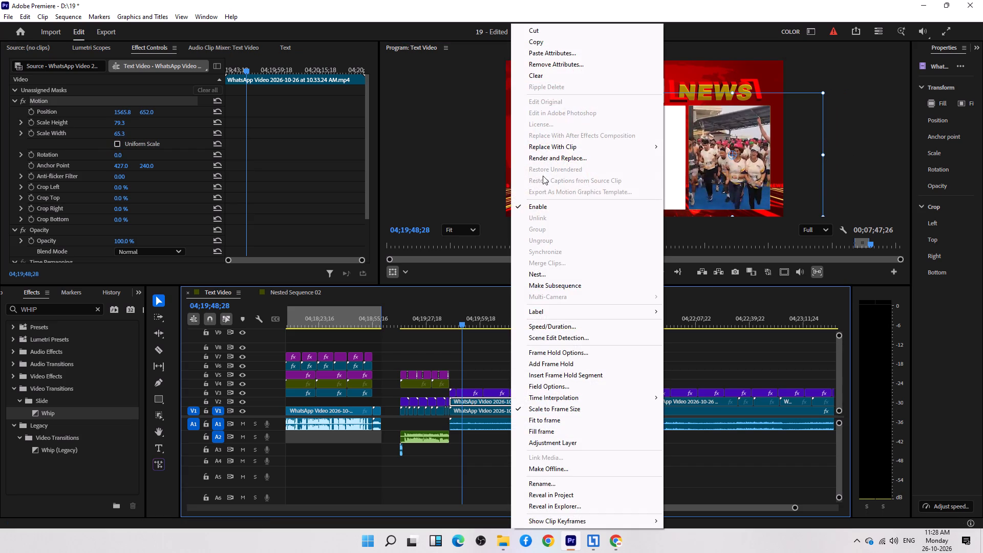
click(551, 44)
scroll(648, 346, down, 6)
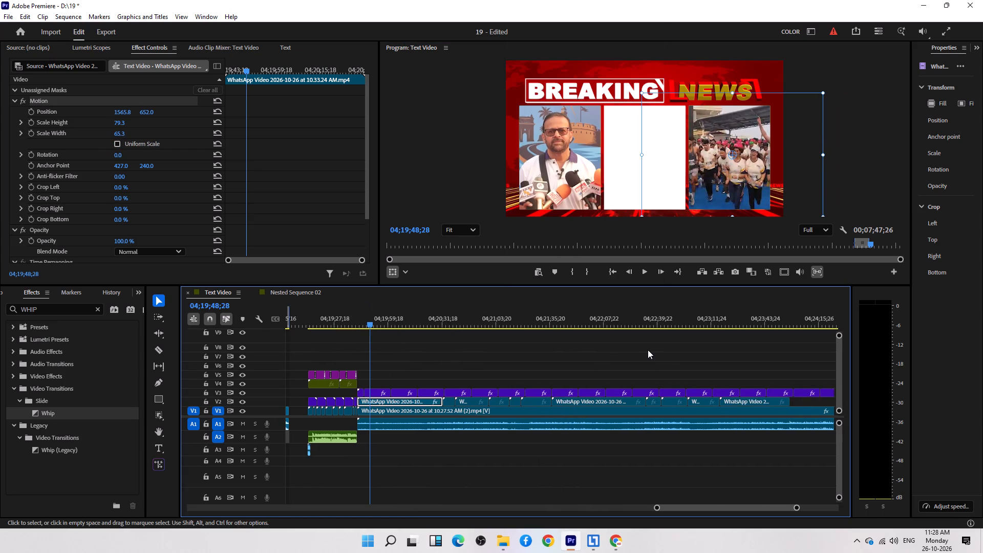
scroll(648, 350, down, 5)
drag(741, 402, 405, 408)
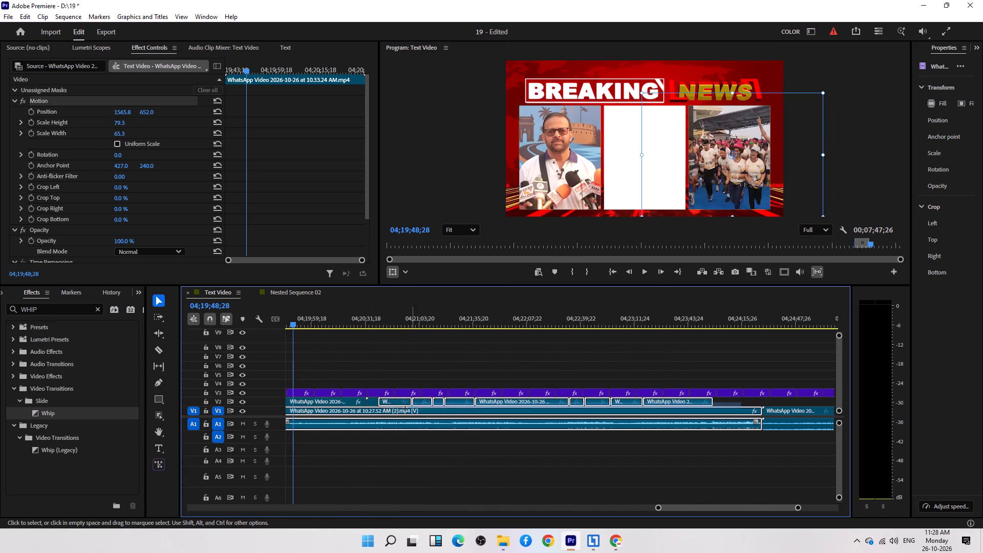
drag(405, 408, 352, 403)
right_click(352, 403)
click(396, 68)
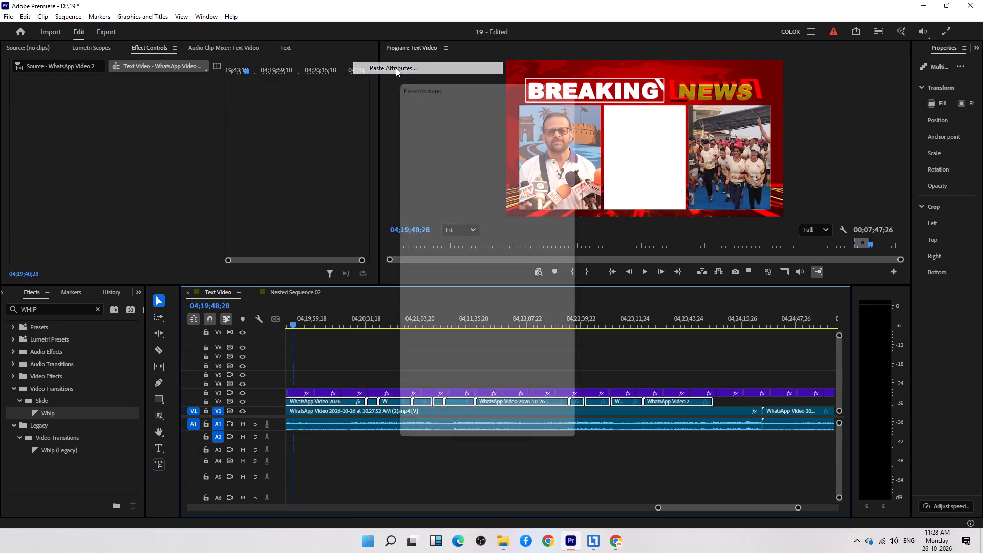
click(532, 445)
Copy the whole run of framed event clips, target V2, and paste it three times in a row from 04;23;58;24.
drag(350, 305, 360, 308)
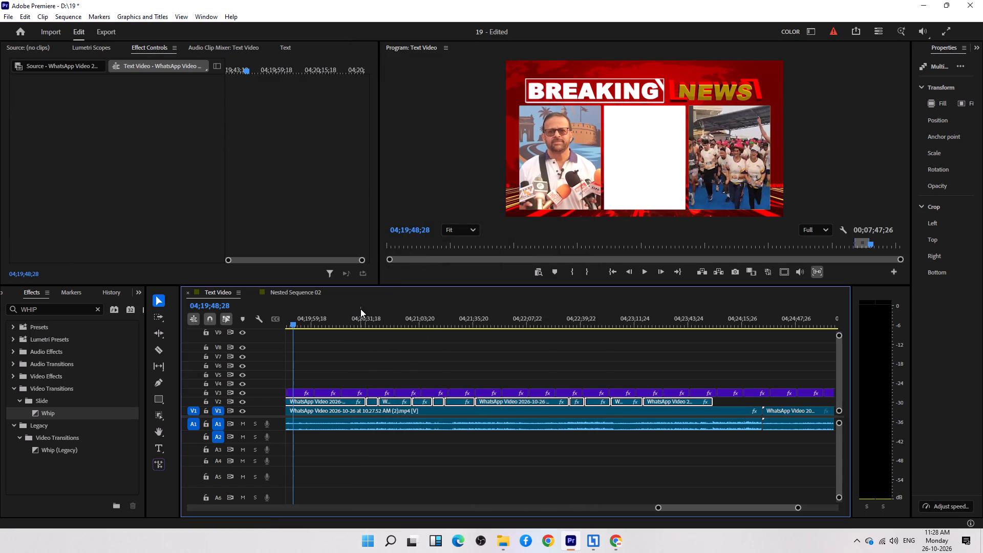
drag(360, 309, 460, 330)
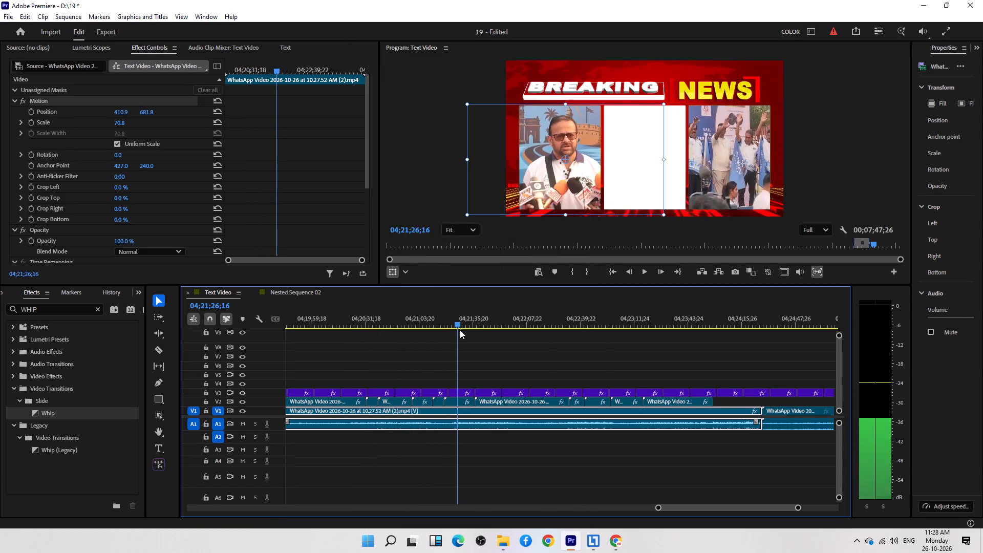
drag(460, 330, 699, 374)
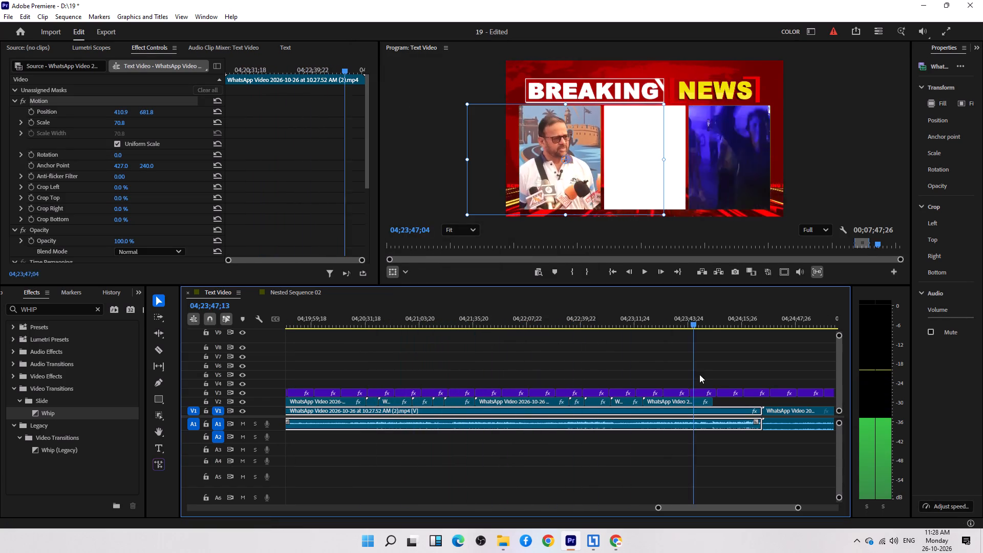
drag(699, 374, 714, 382)
scroll(674, 417, up, 6)
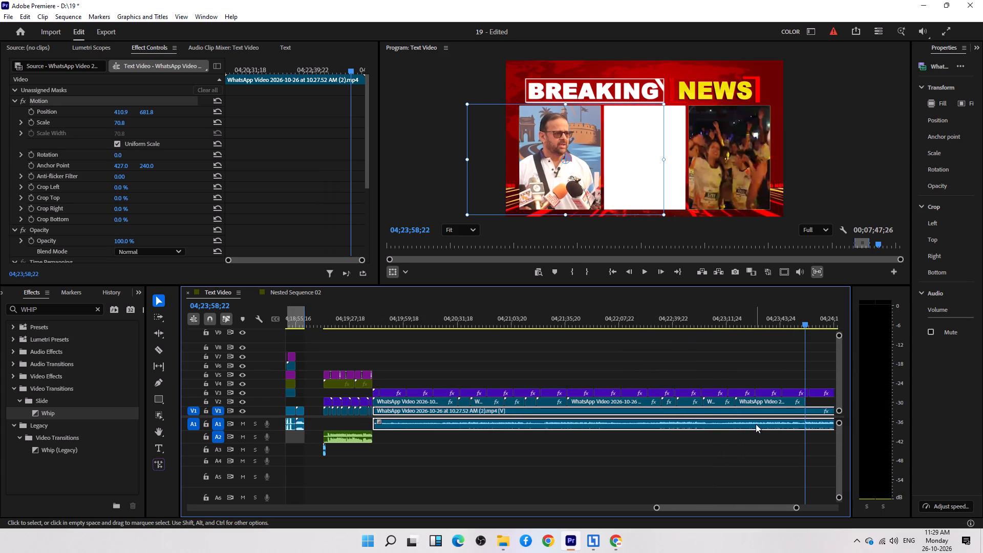
drag(825, 401, 387, 405)
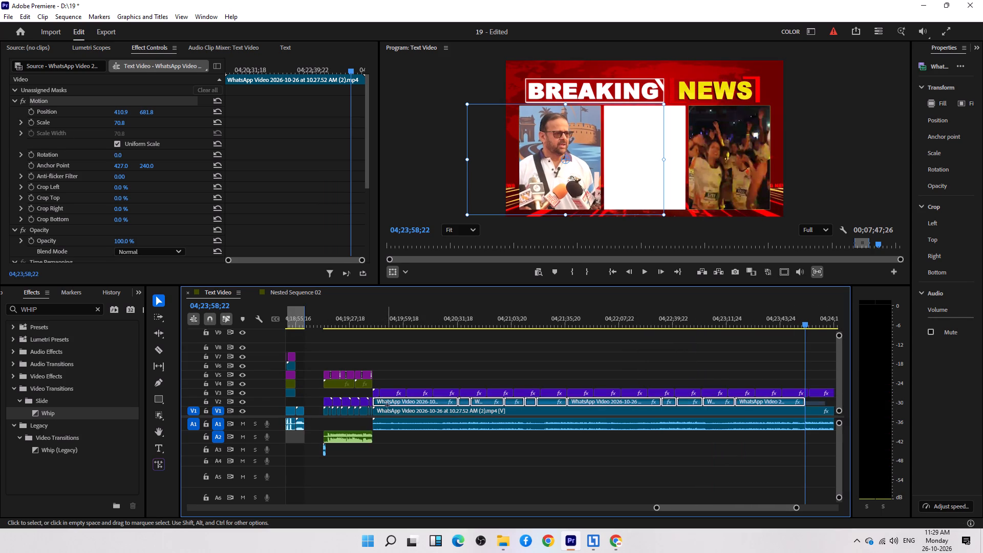
drag(387, 405, 389, 405)
key(ctrl+c)
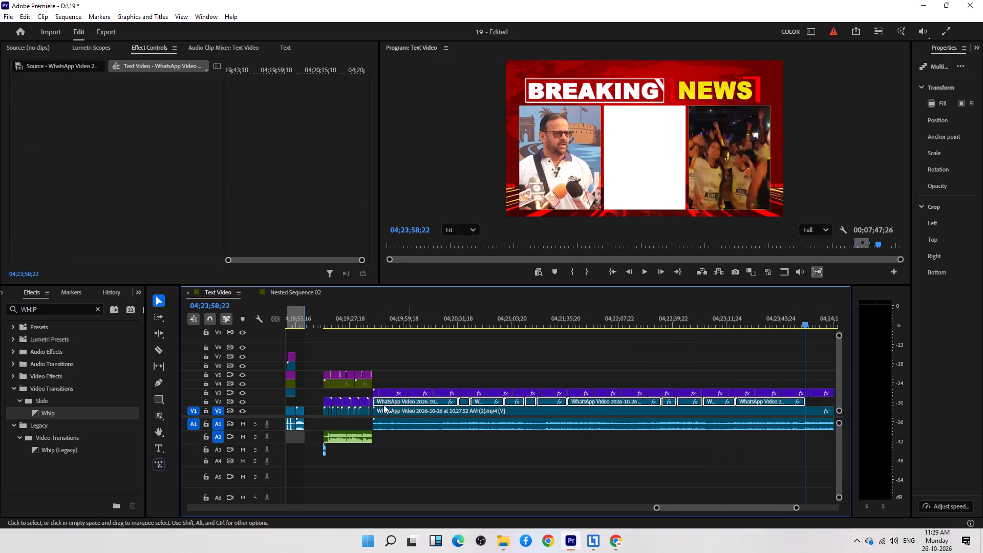
click(217, 403)
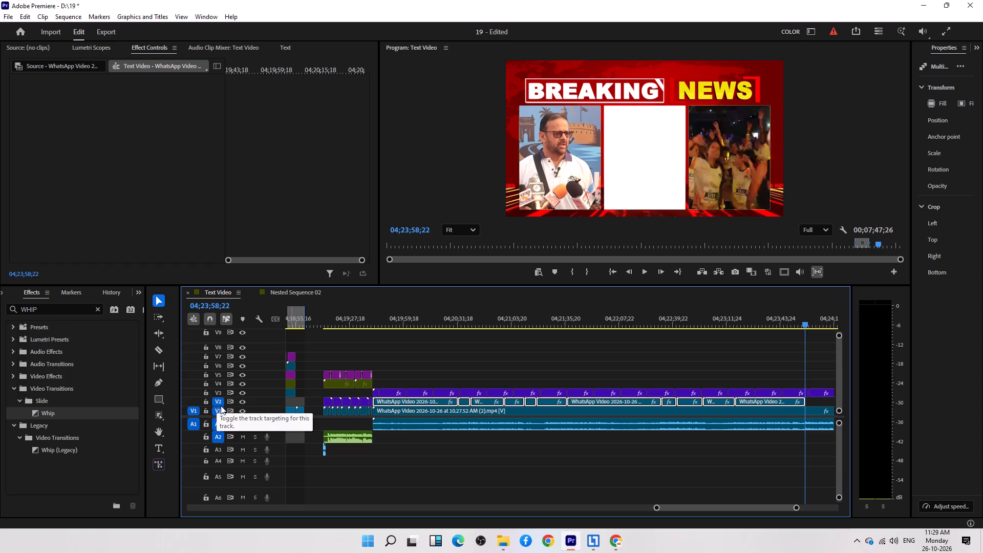
key(Up)
key(Down)
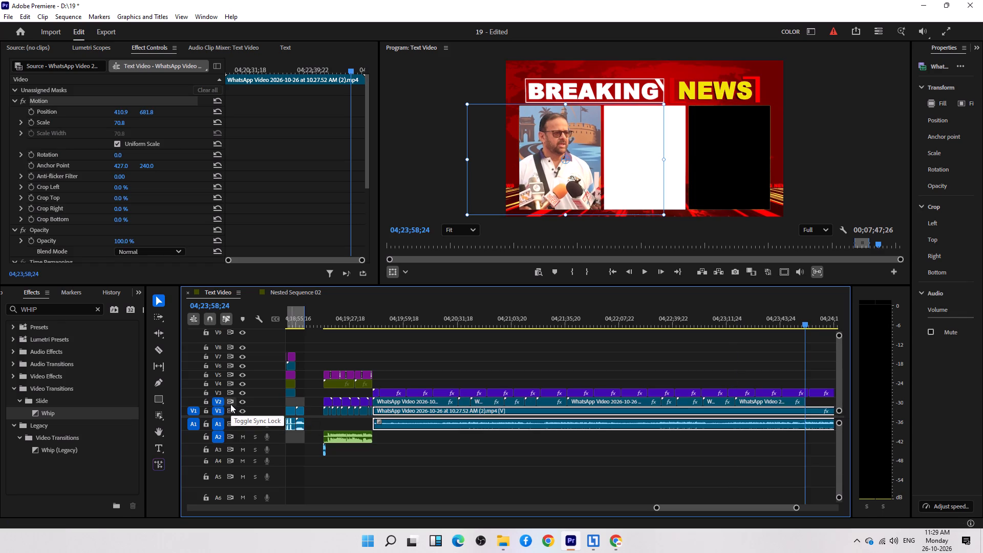
key(ctrl+v)
key(ctrl+v)
key(ctrl+v)
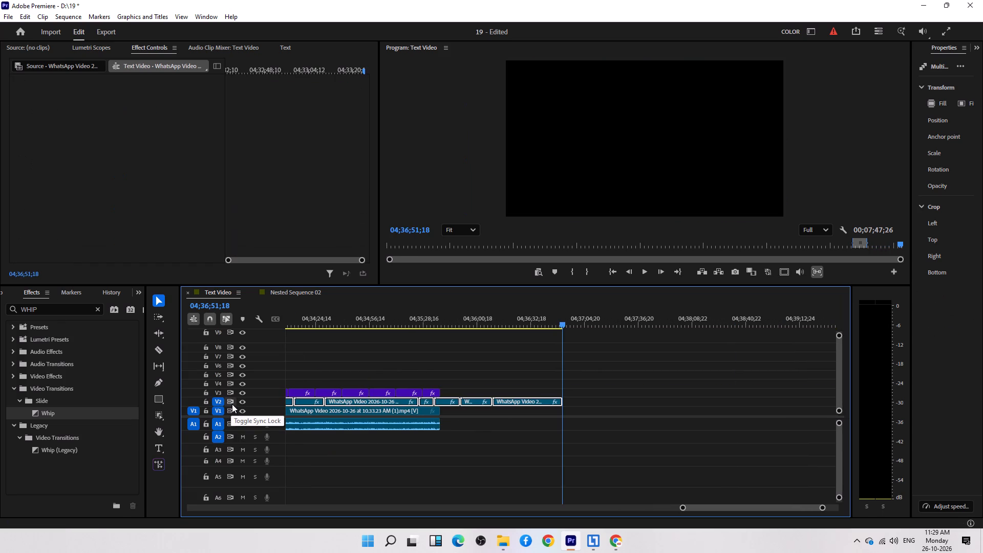
Cut the V2 event clips at the last interview's end, 04;35;38;26, delete the excess beyond it, and untarget V2.
key(Up)
key(z)
key(Up)
key(Up)
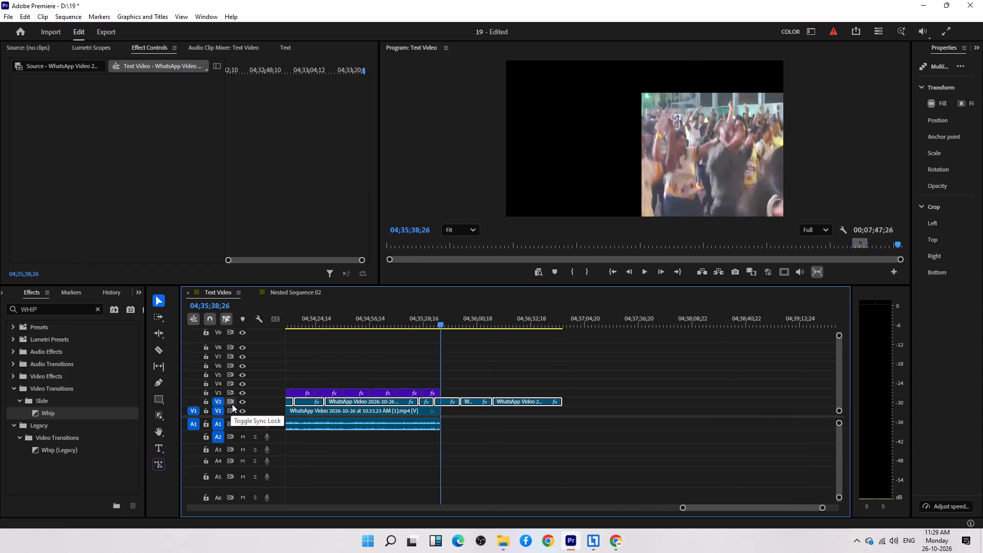
key(z)
drag(583, 384, 452, 415)
key(Delete)
click(220, 401)
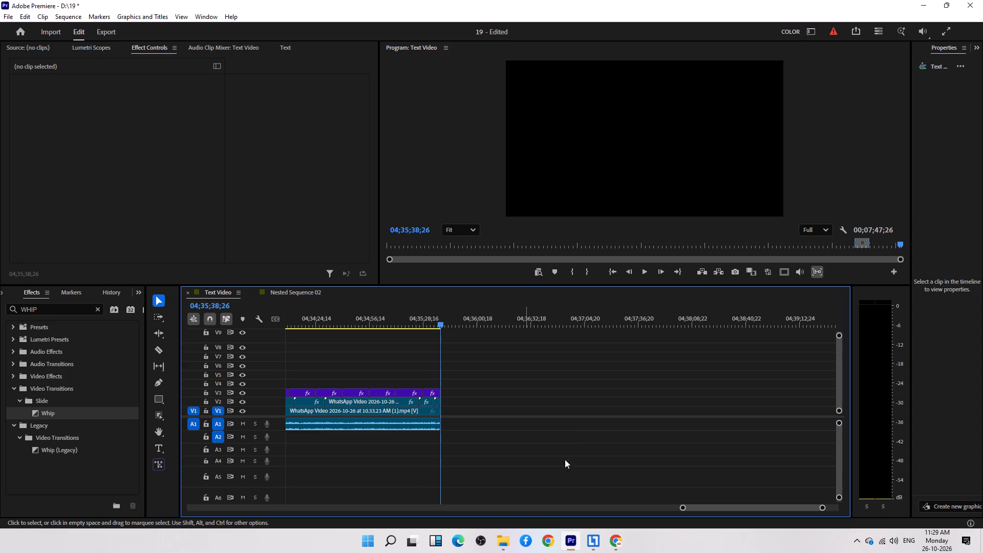
Copy the last V5 title before the first interview, beginning "दौड़ और फिटनेस", and paste it over that interview at 04;19;44;26.
key(Up)
key(Up)
key(Up)
key(Up)
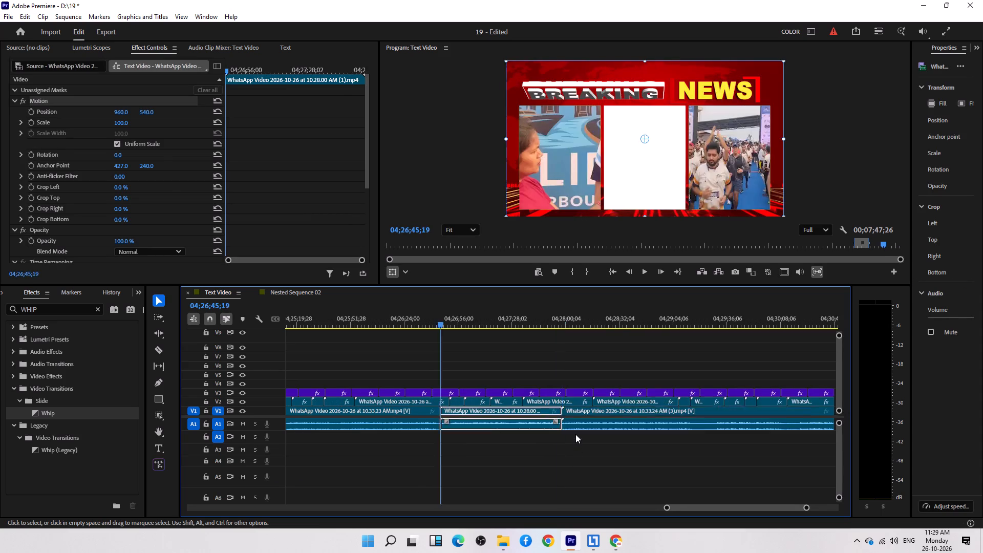
key(Up)
key(Up)
key(Down)
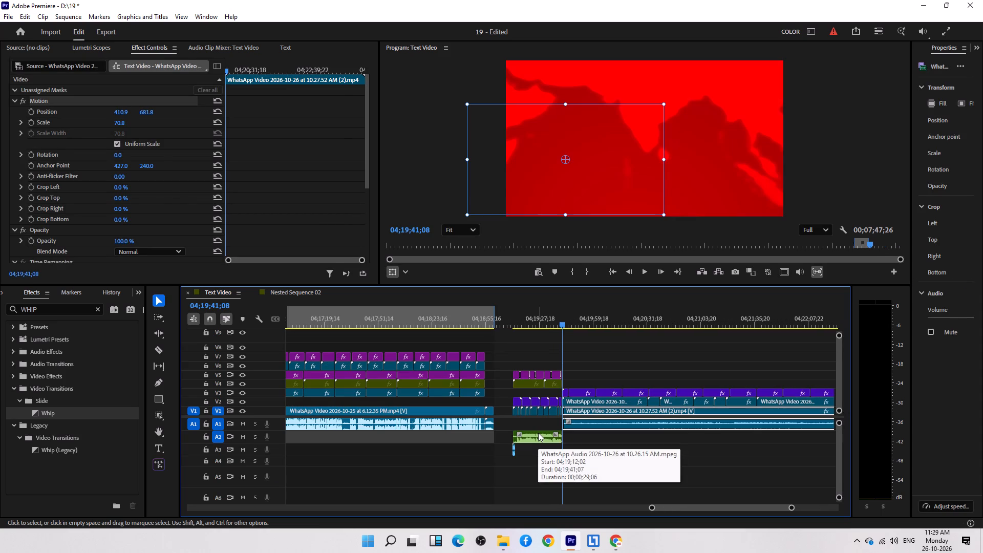
key(Down)
key(Up)
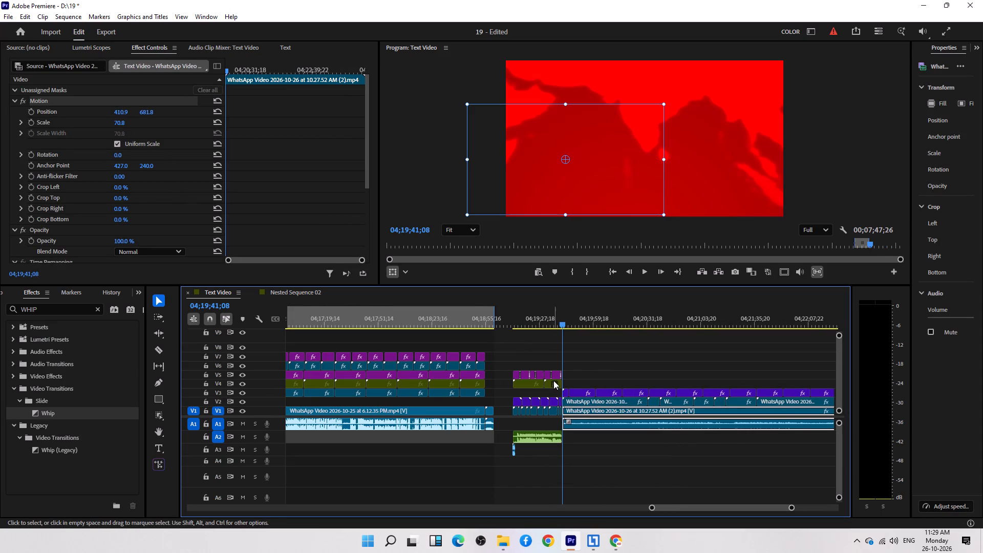
key(equal)
text(==)
scroll(591, 381, down, 5)
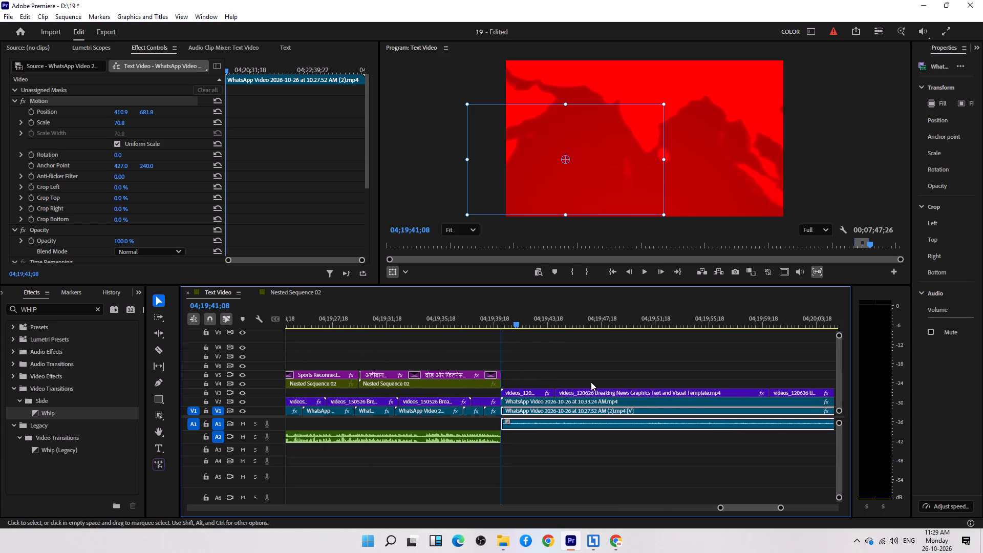
drag(557, 320, 548, 326)
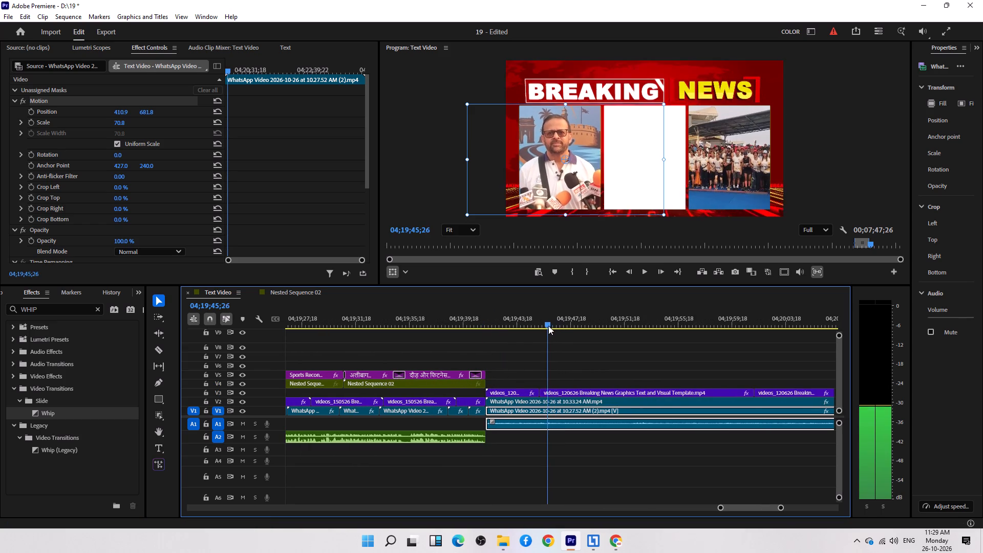
drag(548, 326, 536, 330)
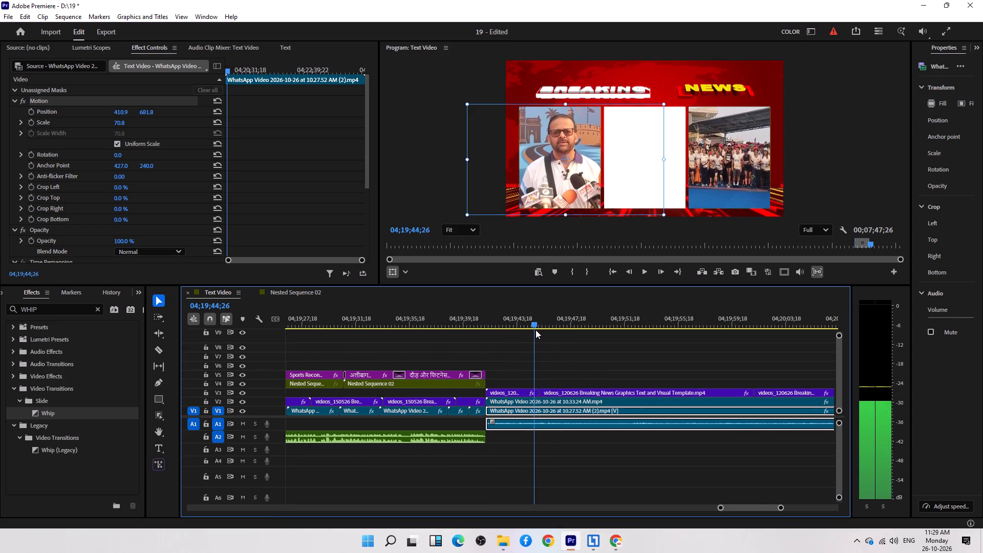
drag(536, 330, 536, 333)
scroll(494, 365, up, 6)
click(527, 371)
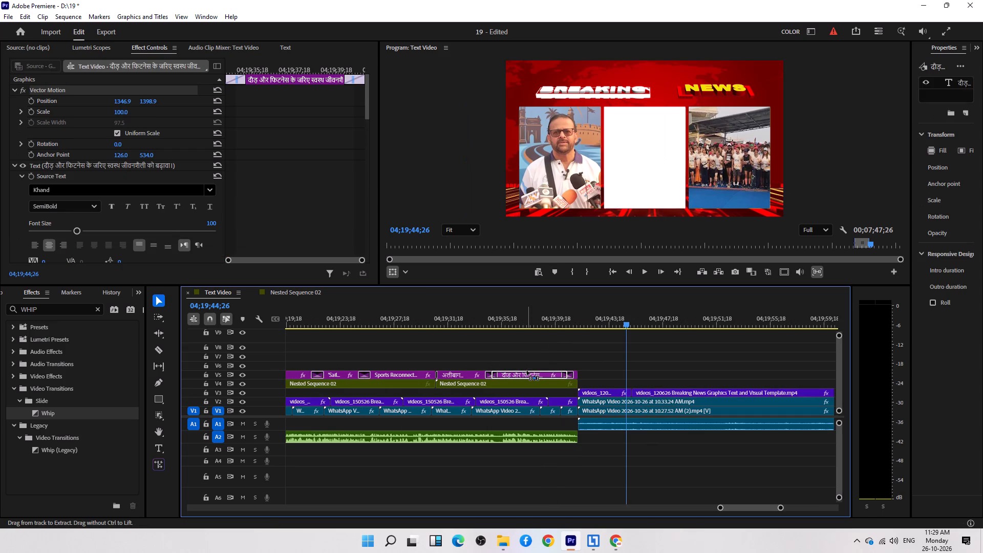
key(ctrl+c)
key(ctrl+v)
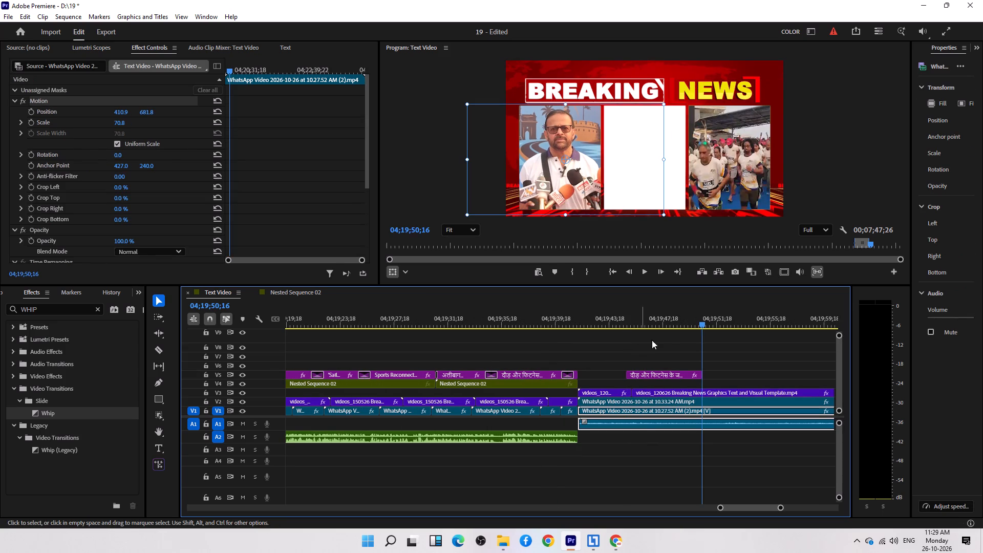
drag(646, 322, 638, 326)
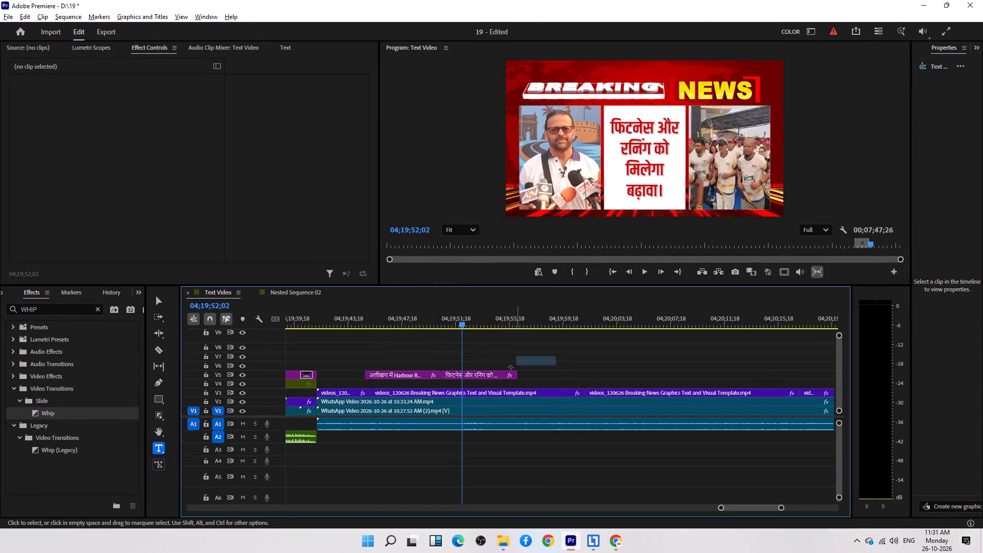
drag(510, 367, 504, 370)
drag(557, 354, 512, 372)
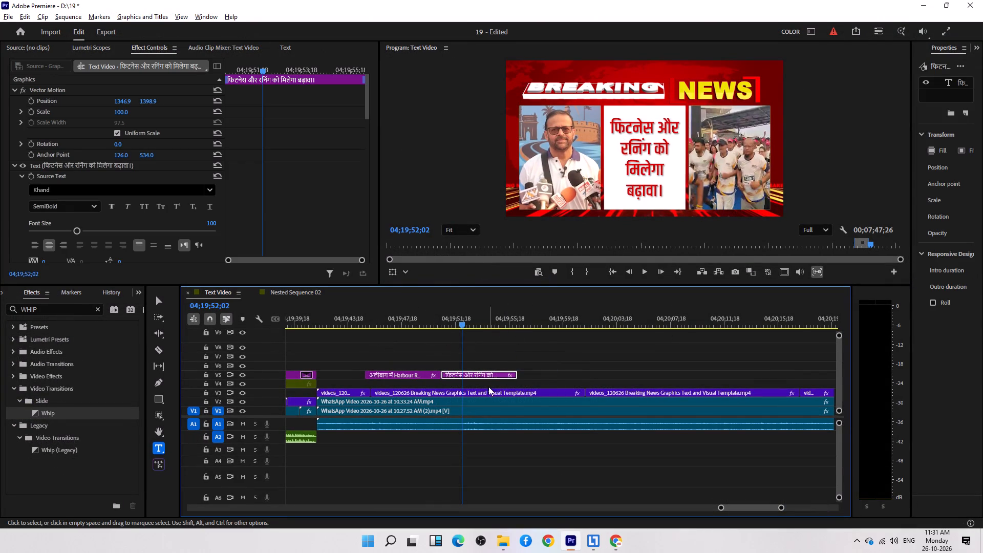
alt+drag(487, 376, 587, 372)
drag(554, 342, 592, 379)
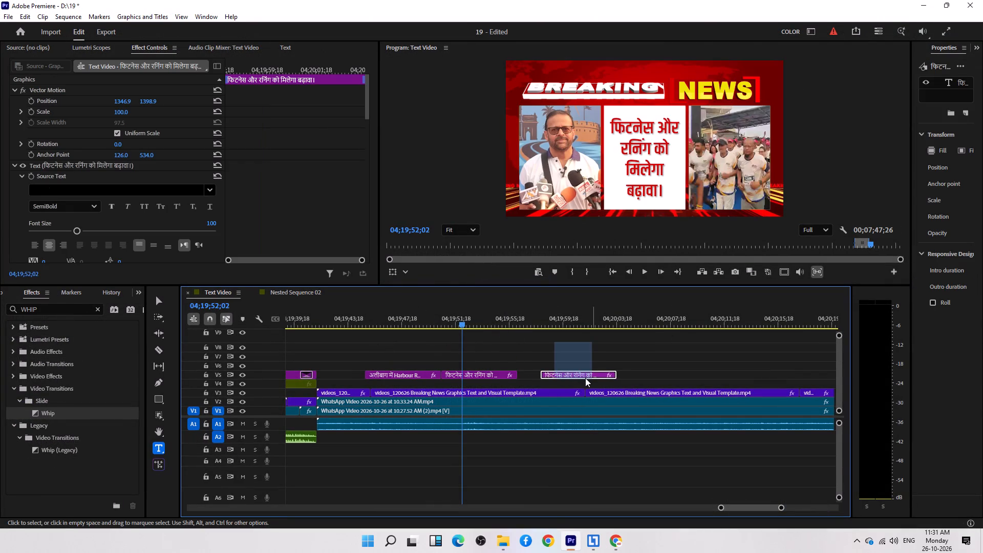
drag(584, 377, 562, 376)
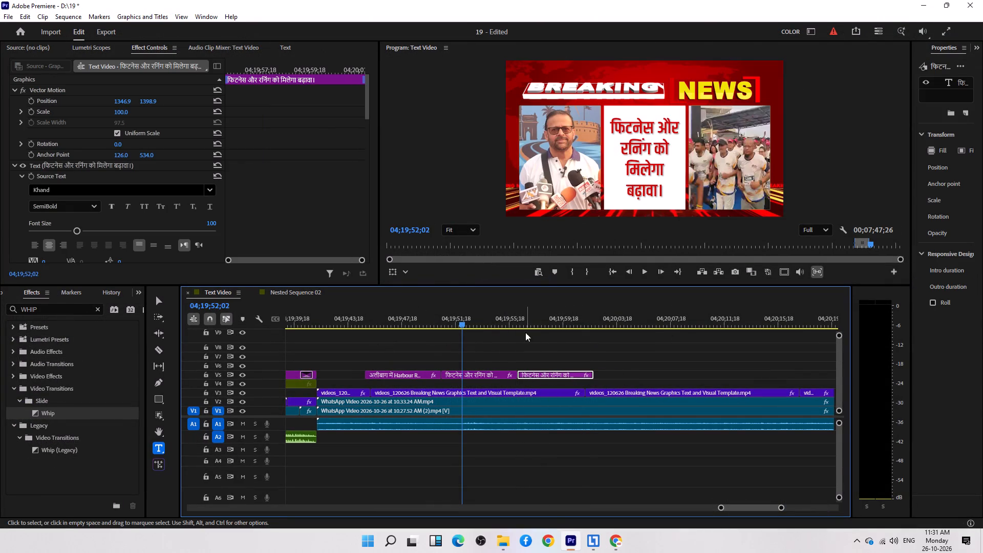
Replace the new duplicate's text with the copied third point, broken into four lines: "'Sail. Run. / Celebrate' / बनी आयोजन / की थीम।".
click(530, 316)
triple_click(645, 152)
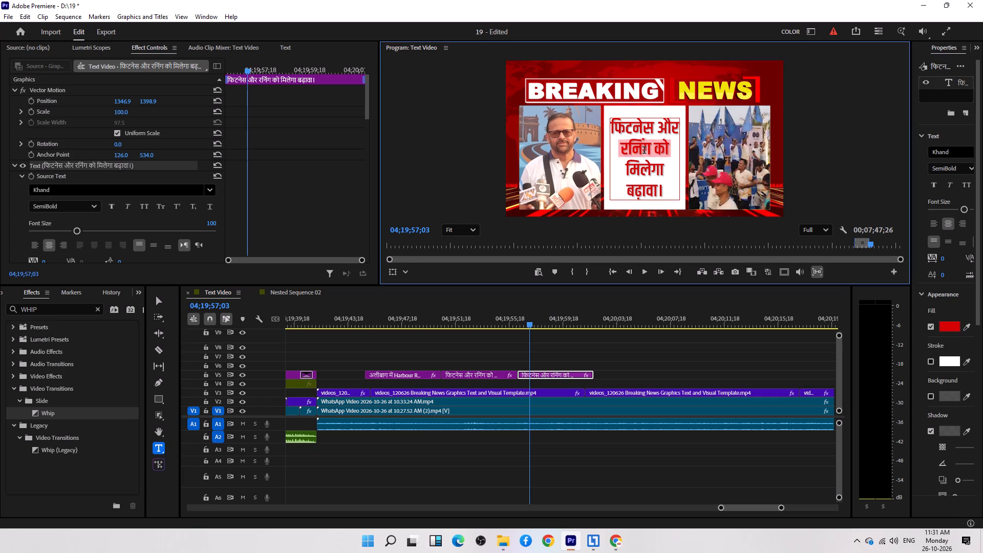
key(ctrl+a)
key(ctrl+v)
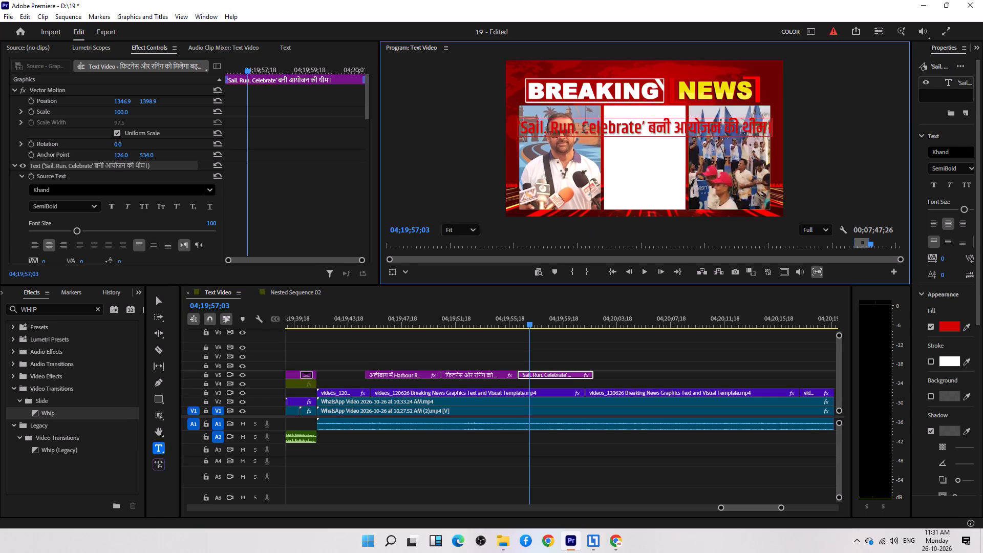
click(584, 130)
key(BackSpace)
key(Return)
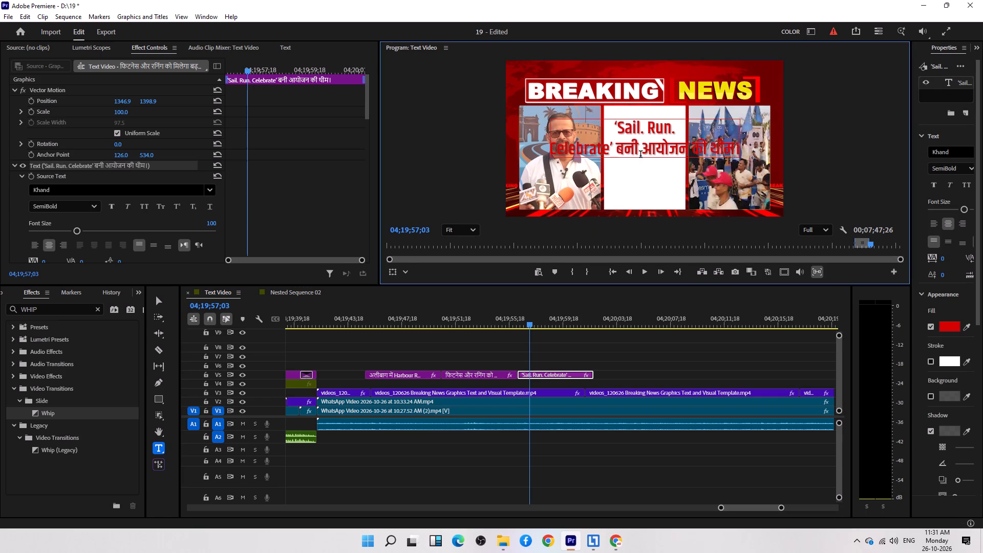
click(616, 151)
key(BackSpace)
key(Return)
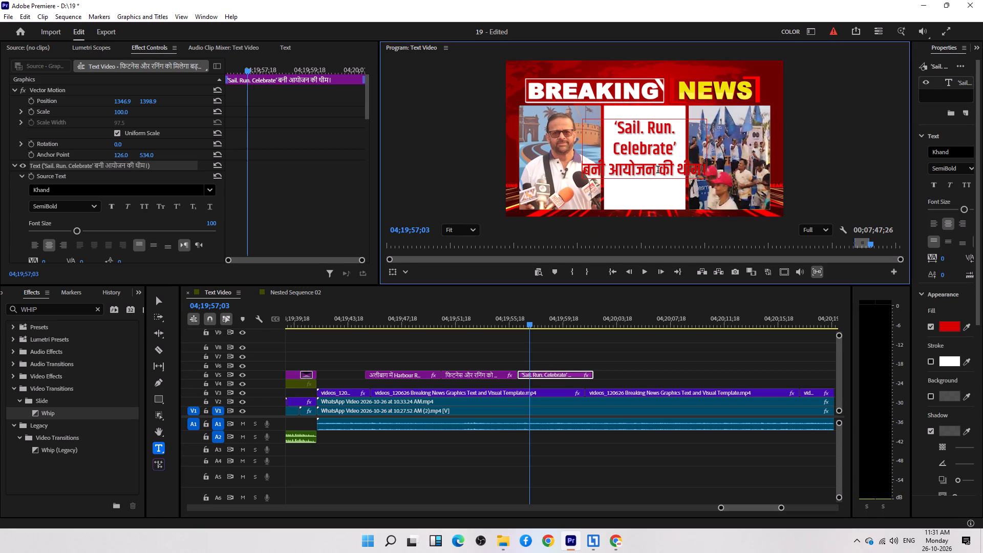
click(661, 169)
key(BackSpace)
key(Return)
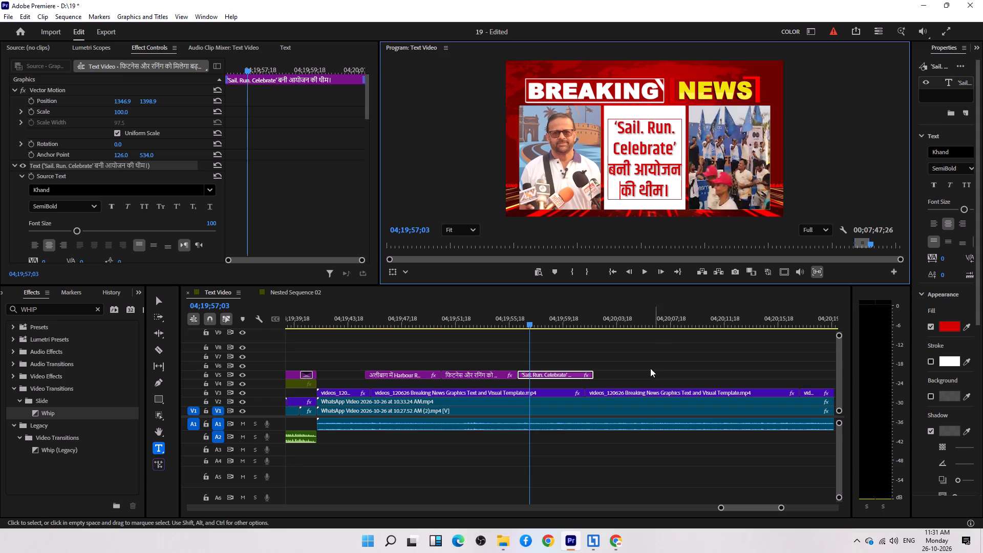
click(641, 369)
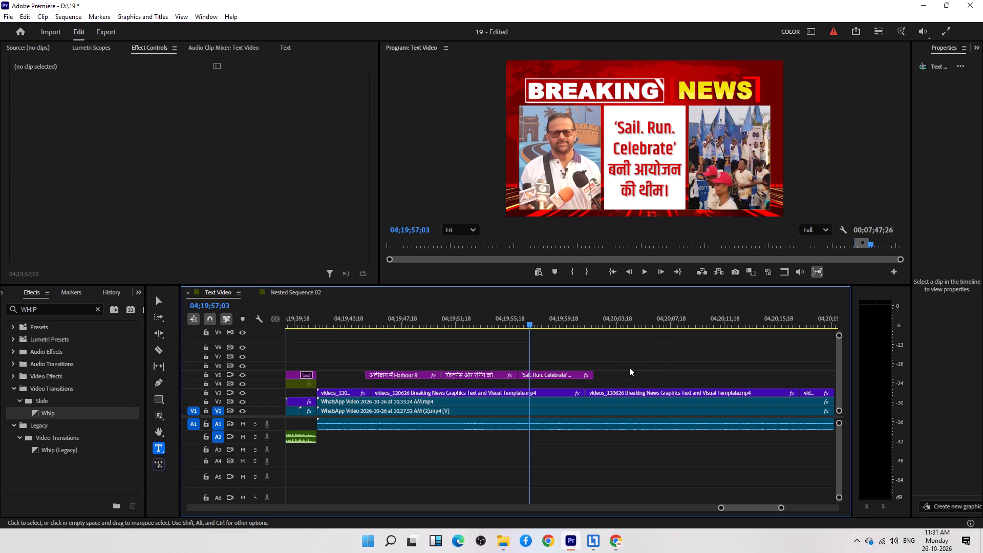
Duplicate the "'Sail. Run. Celebrate'" title on V5 directly after the original.
drag(642, 342, 565, 379)
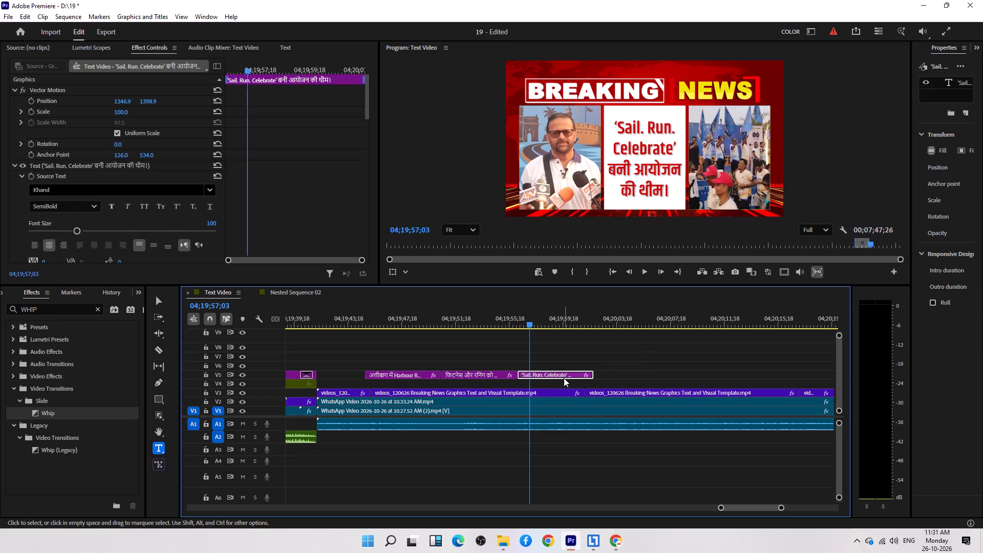
alt+drag(561, 373, 659, 371)
drag(645, 352, 668, 374)
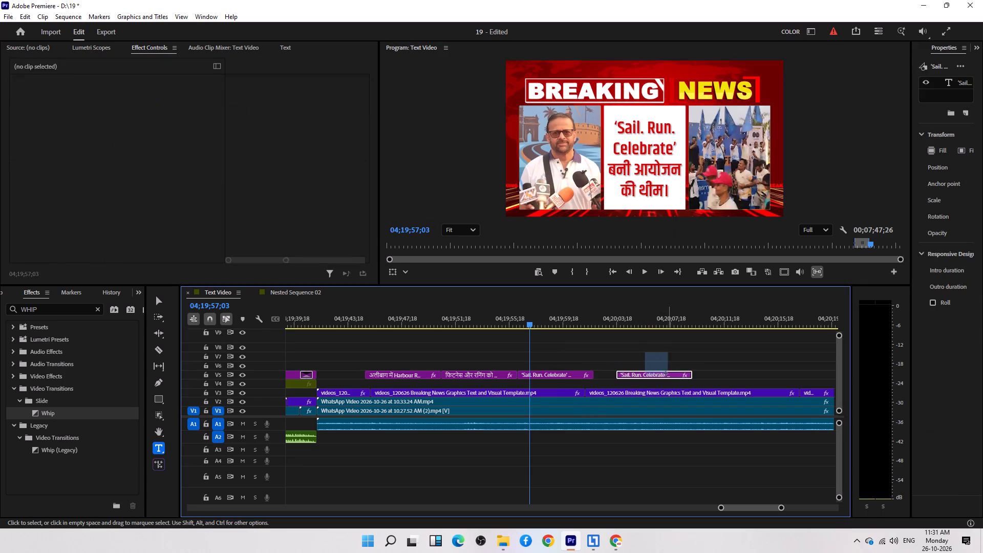
drag(660, 372, 641, 375)
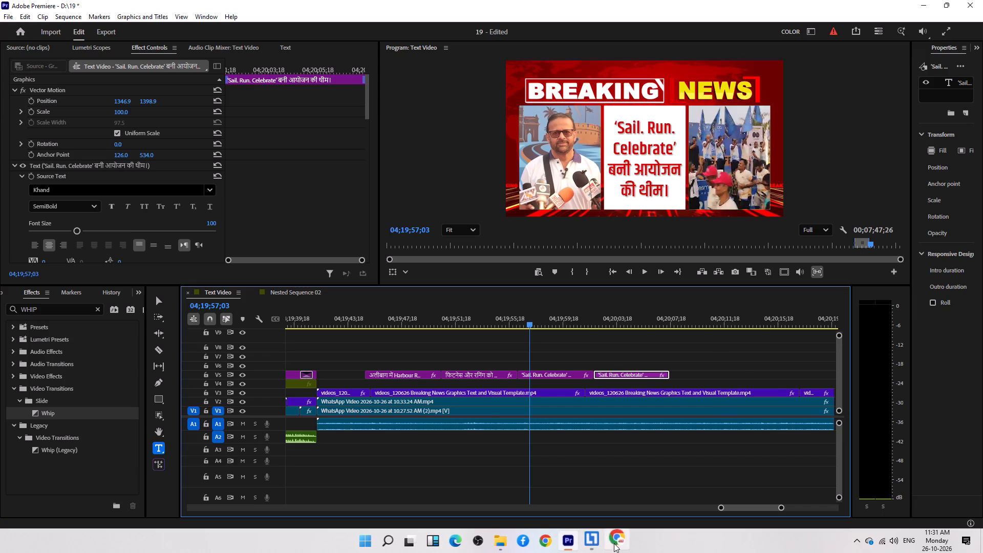
Copy ChatGPT's fourth point, "खेलों और स्वस्थ जीवनशैली के प्रति जागरूकता का संदेश।", and paste it over the last duplicate's text in Premiere.
click(615, 543)
triple_click(415, 299)
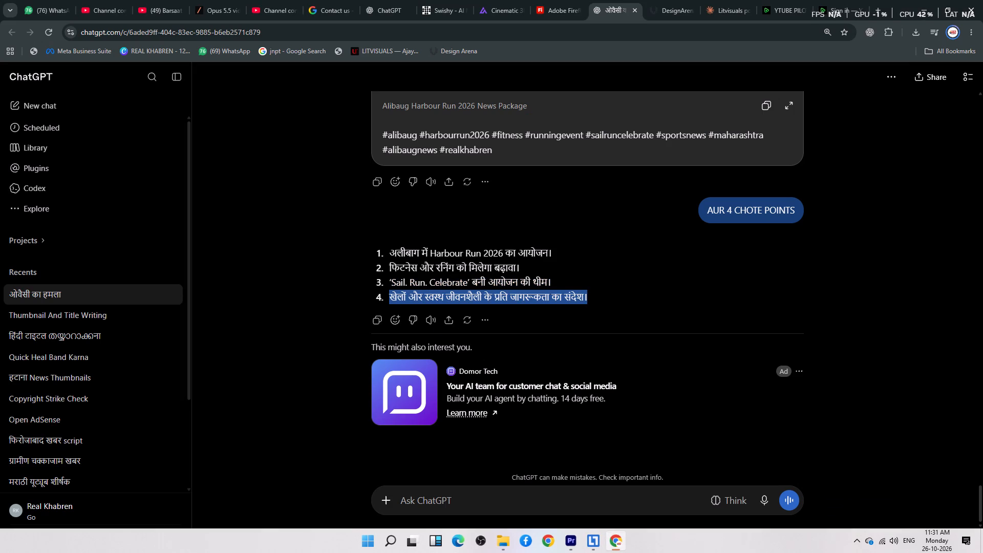
key(ctrl+c)
key(alt+Tab)
click(631, 319)
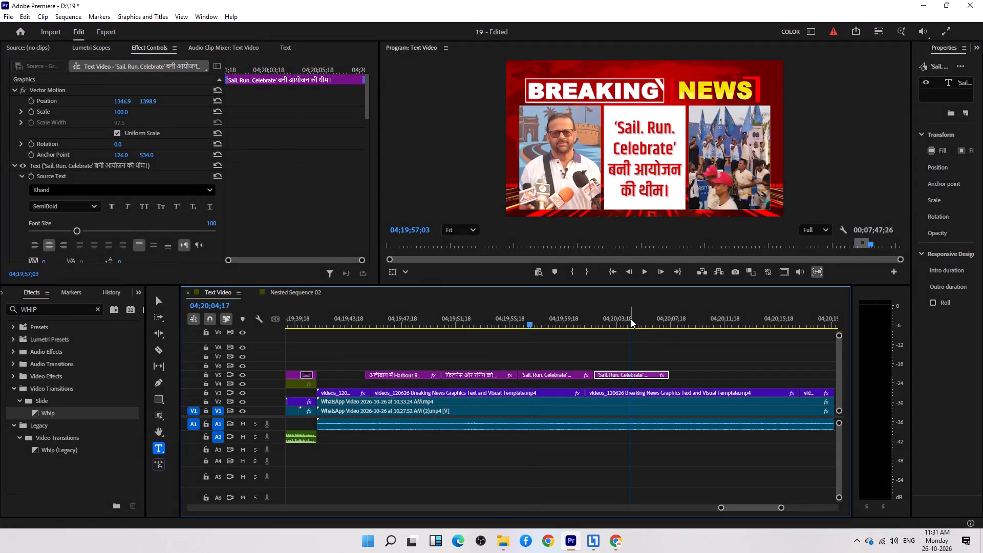
triple_click(626, 130)
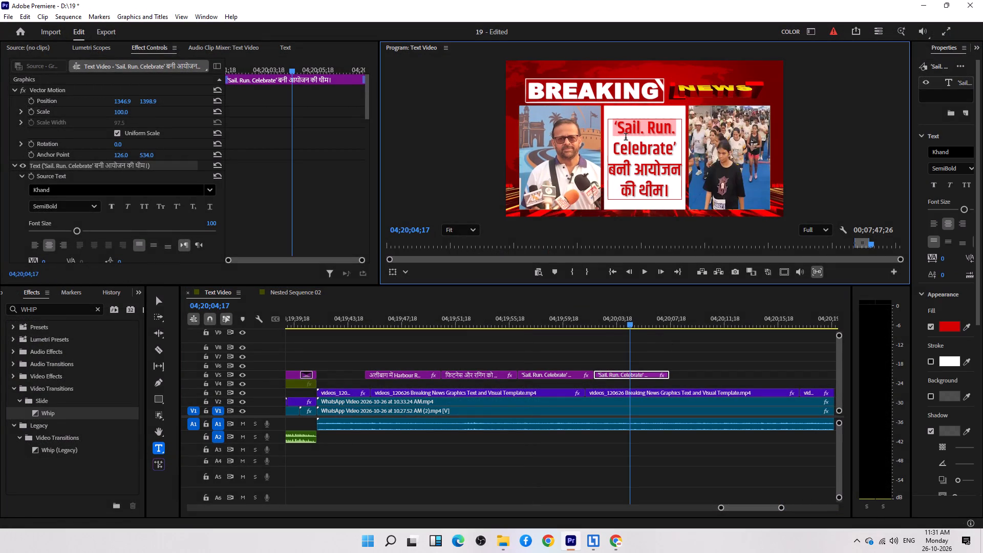
key(ctrl+a)
key(ctrl+v)
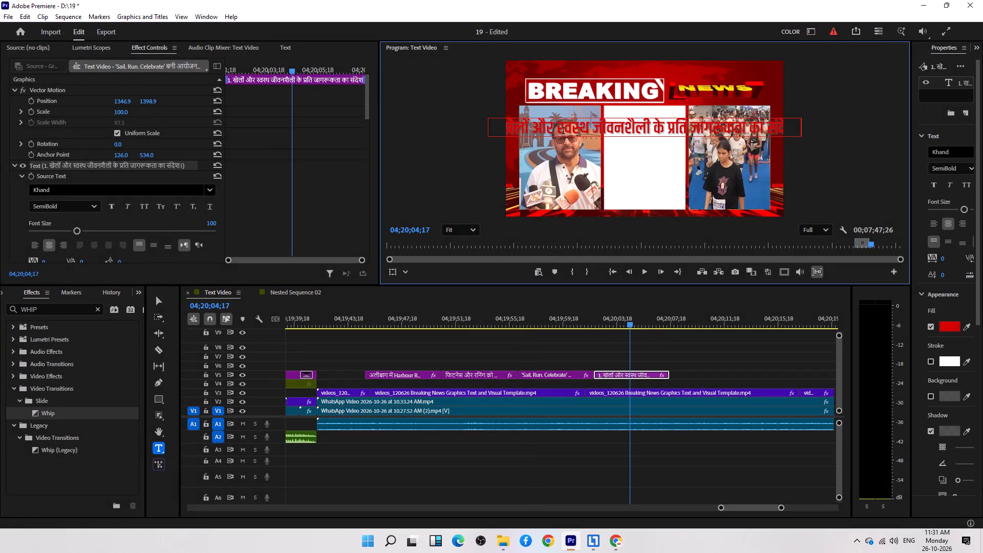
Remove the pasted "1." prefix and break the title into five lines: "खेलों और / स्वस्थ / जीवनशैली के / प्रति जागरूकता / का संदेश।".
click(562, 129)
key(BackSpace)
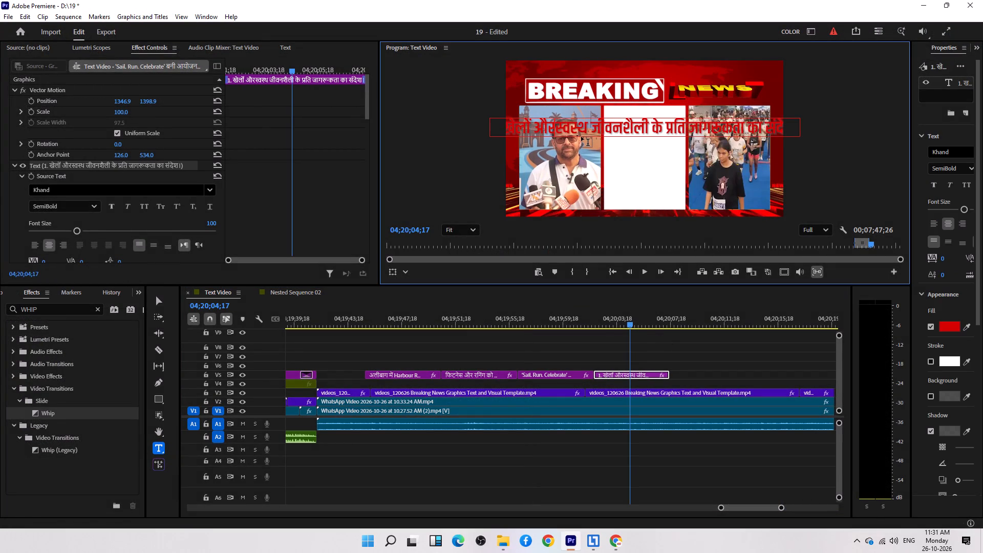
key(Return)
drag(625, 130, 605, 130)
key(BackSpace)
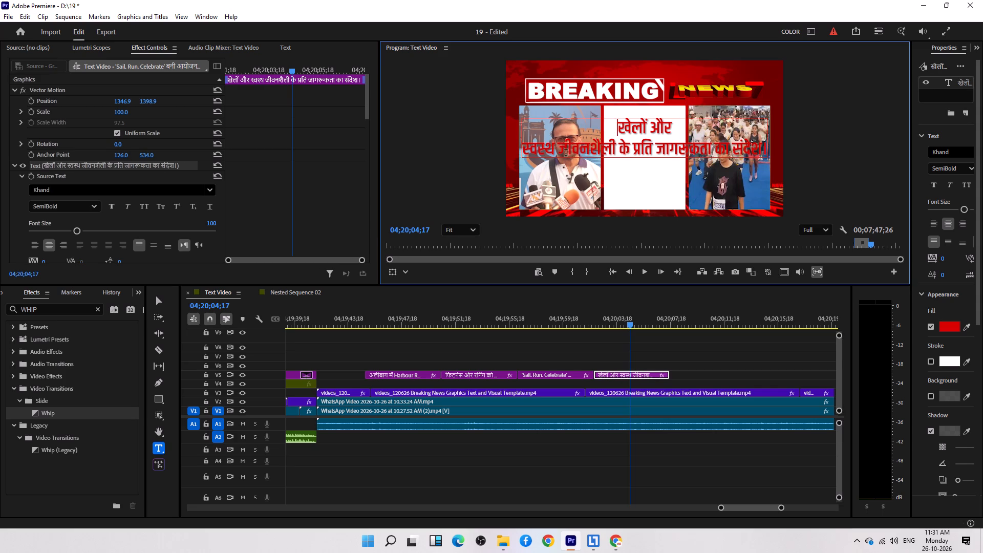
click(560, 151)
key(BackSpace)
key(Return)
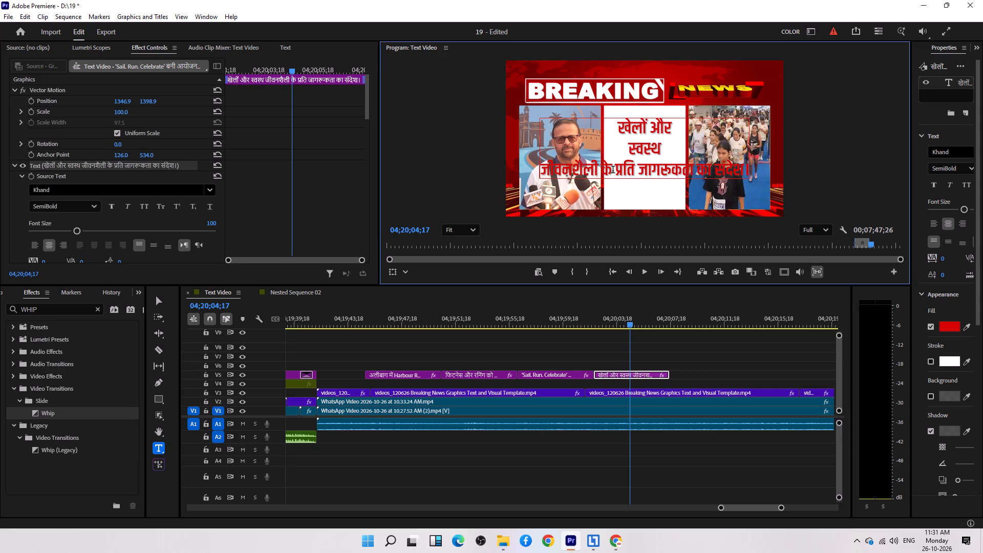
click(613, 170)
key(BackSpace)
key(Return)
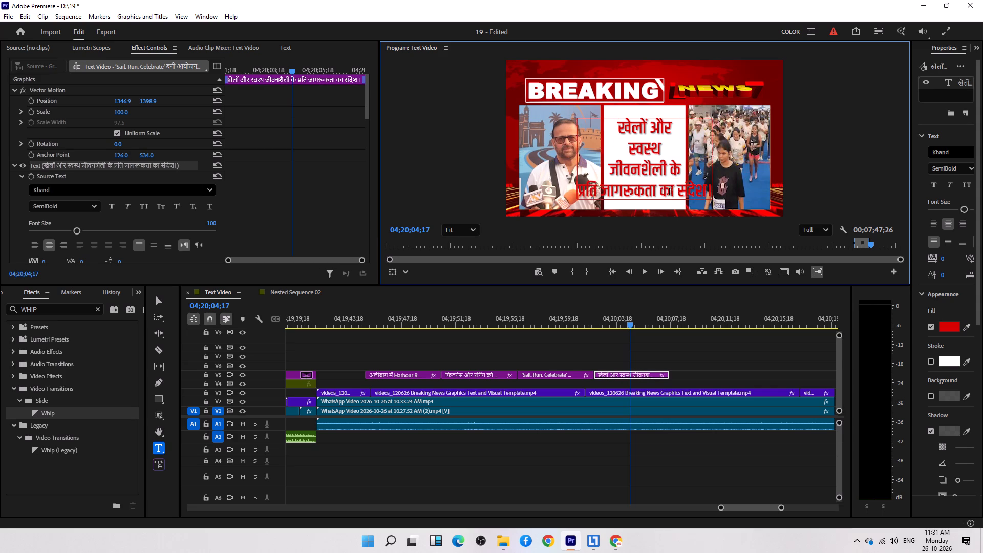
click(665, 195)
key(BackSpace)
key(Return)
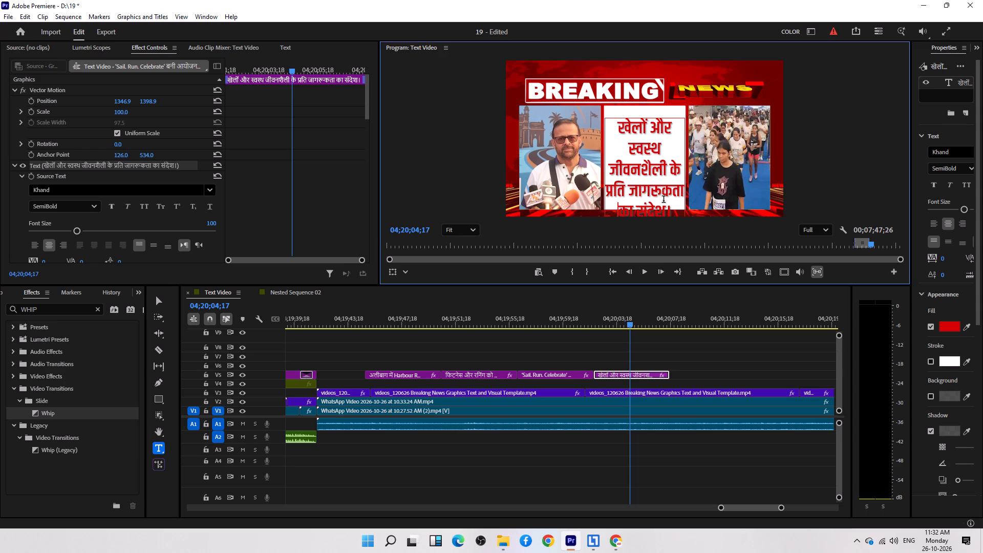
Scale down the five-line fourth title slightly and reposition it so all its lines sit inside the white centre box.
click(163, 297)
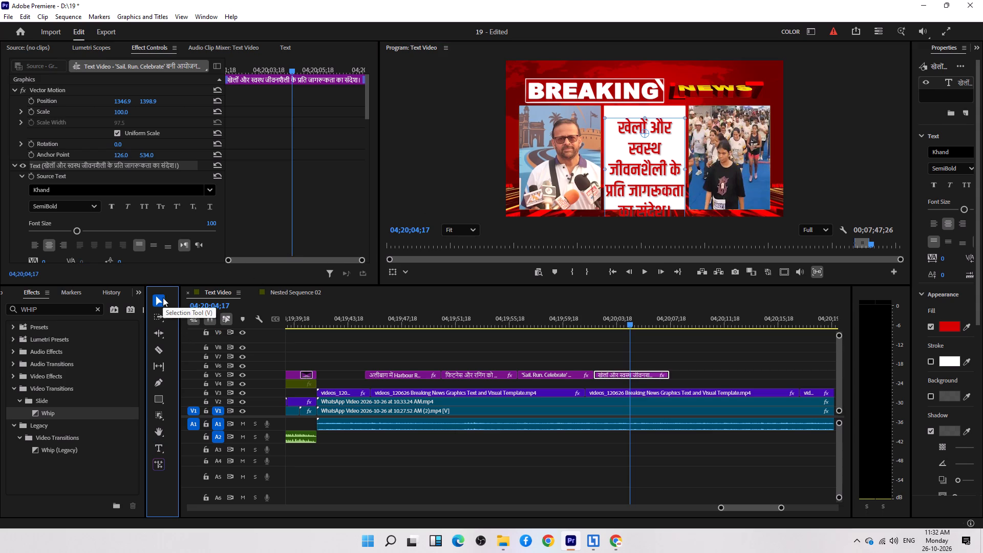
drag(662, 179, 663, 166)
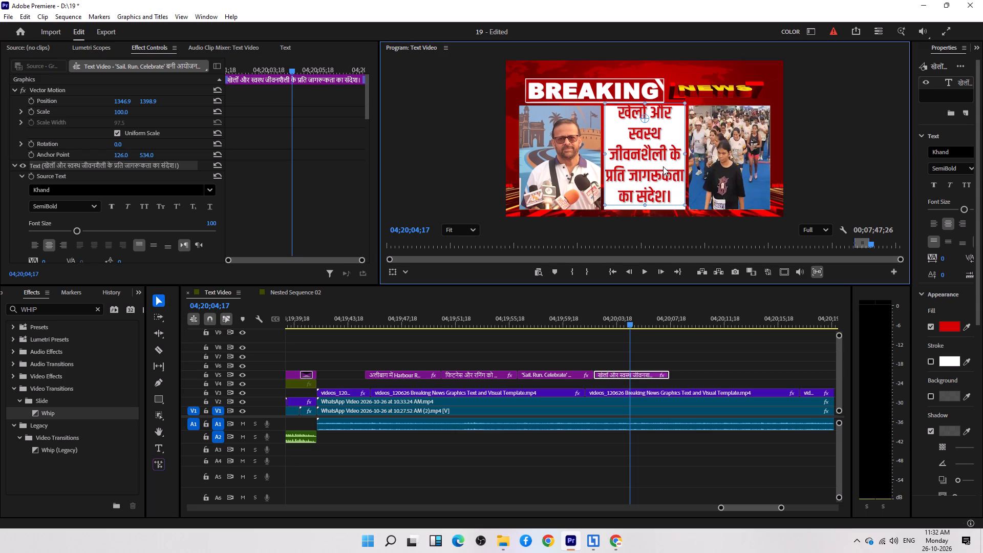
drag(686, 157, 679, 156)
drag(661, 152, 661, 153)
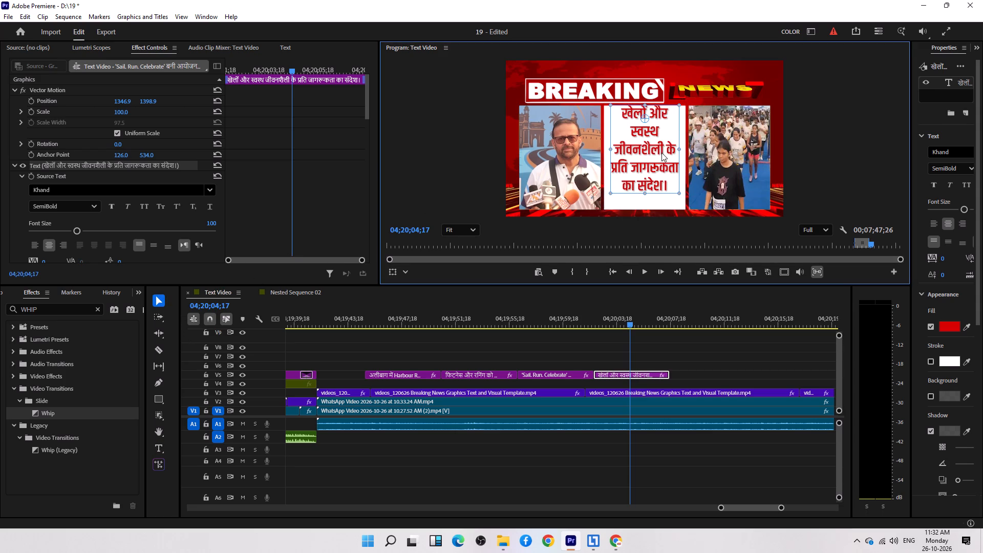
drag(661, 153, 662, 161)
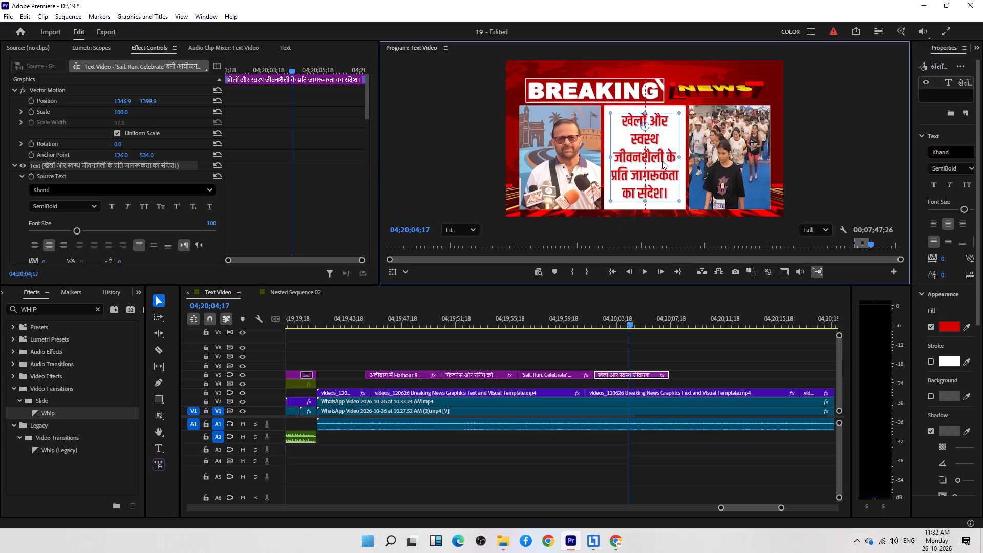
drag(662, 161, 664, 159)
click(696, 368)
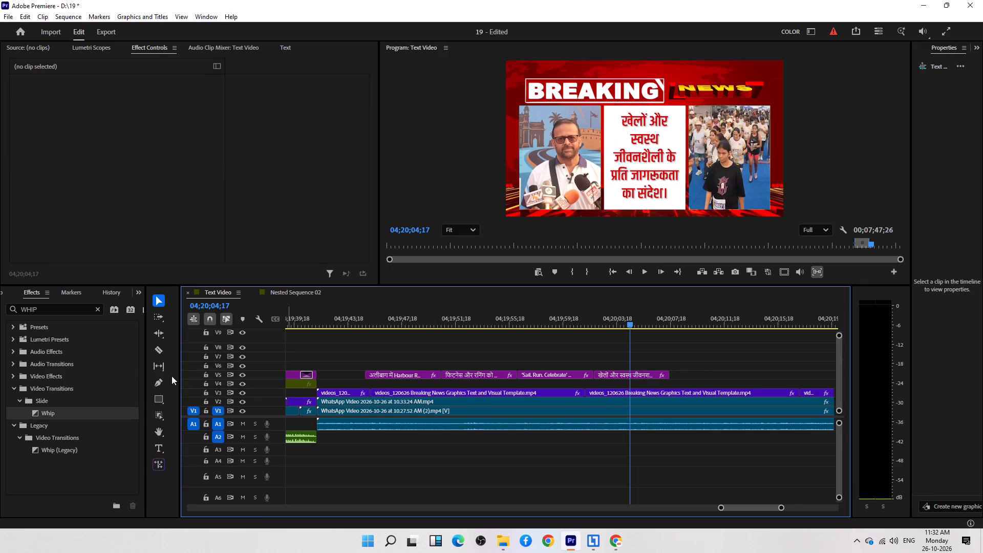
Apply the Whip transition at the first new V5 title's start, shortened, and at the three cuts between the four titles.
drag(51, 411, 371, 371)
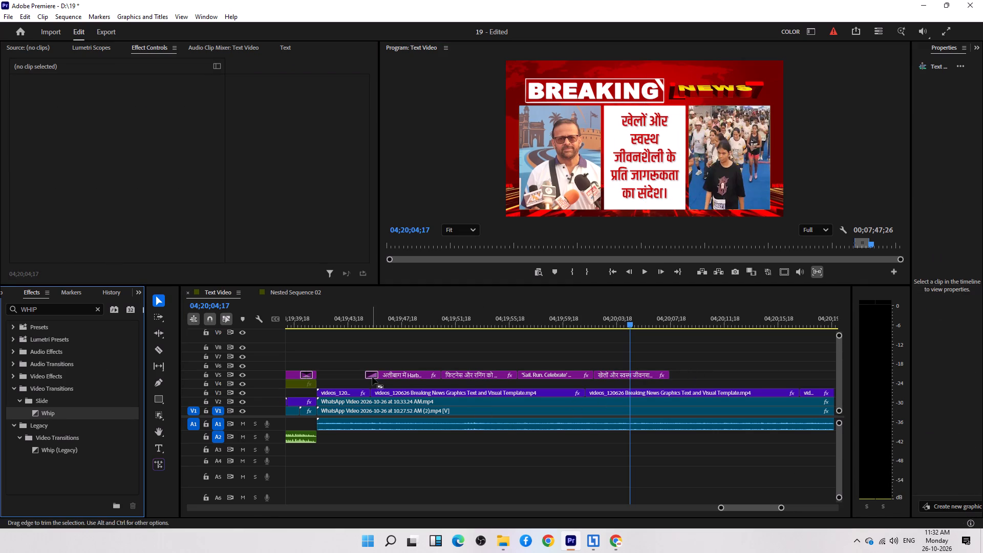
drag(377, 373, 369, 375)
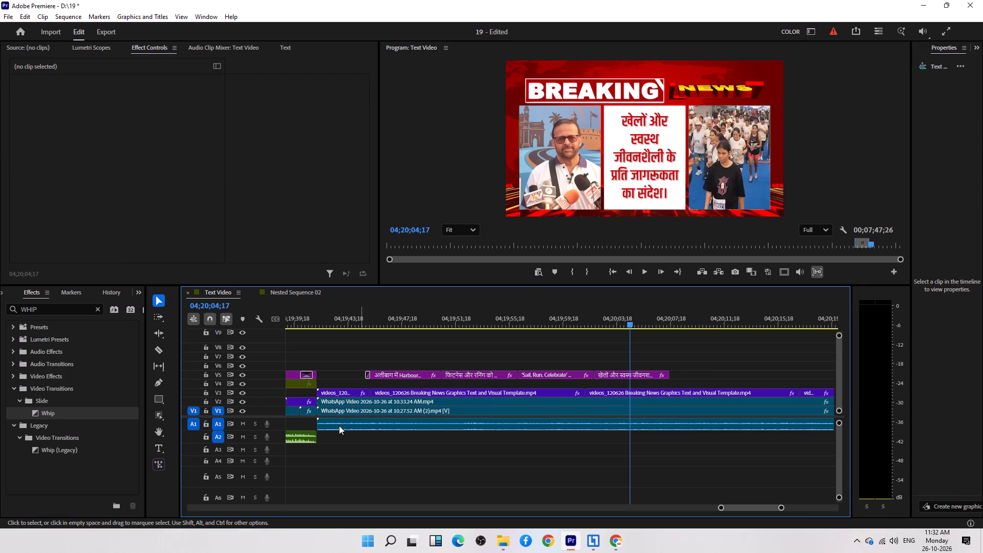
drag(81, 413, 443, 371)
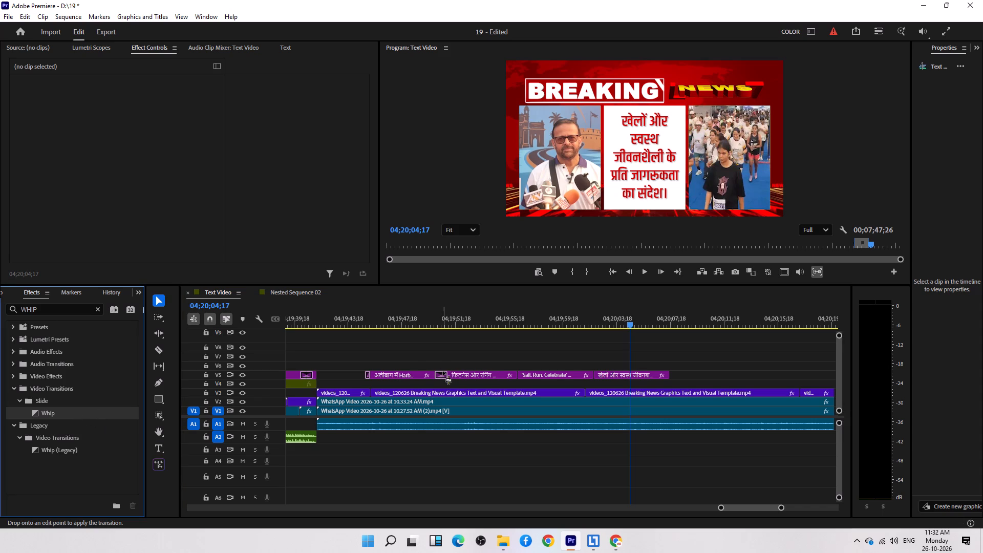
drag(443, 371, 444, 374)
drag(82, 413, 517, 374)
drag(105, 414, 597, 375)
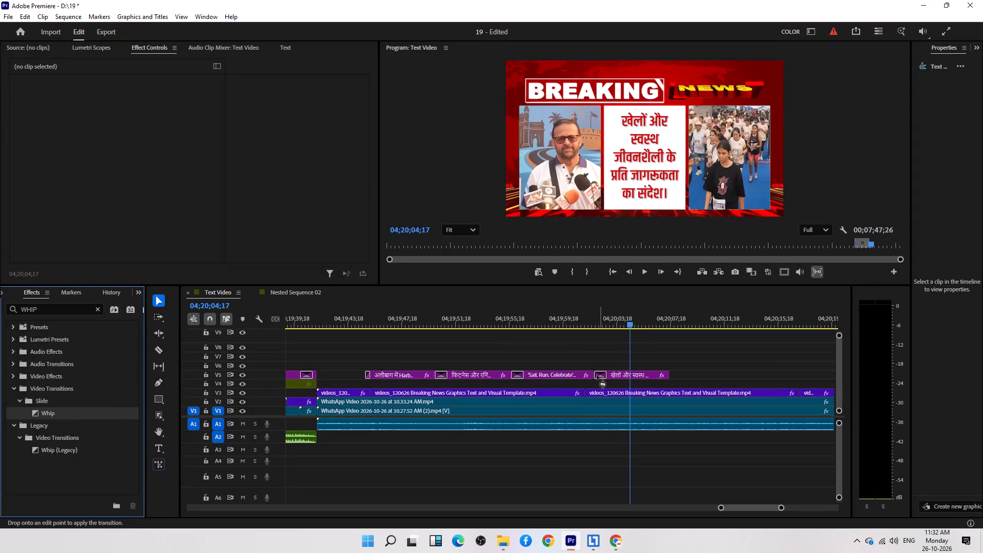
drag(597, 375, 596, 375)
click(828, 338)
click(751, 353)
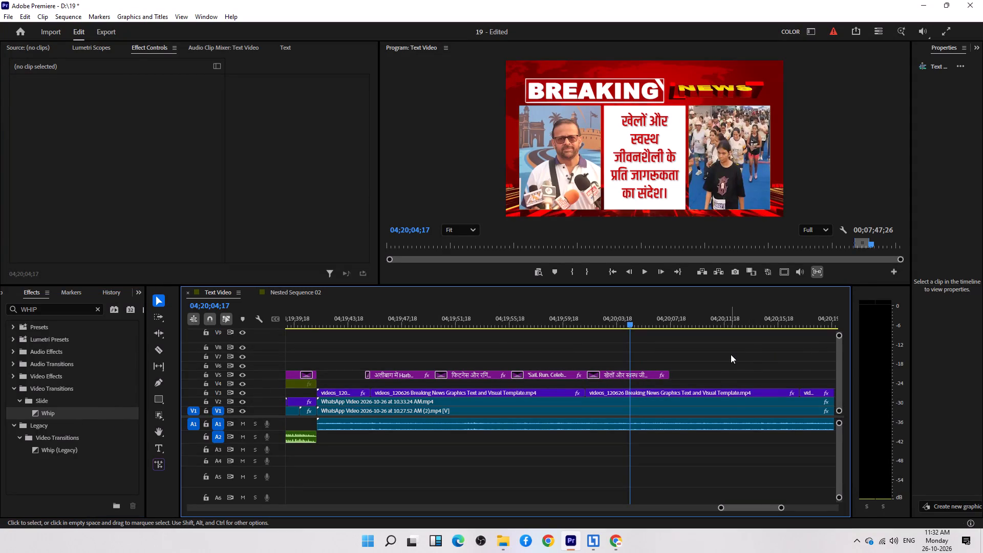
Copy the four Harbour Run titles with their transitions and paste them repeatedly end to end on V5, covering the footage to about 04;35;37;24.
key(Up)
drag(380, 355, 682, 374)
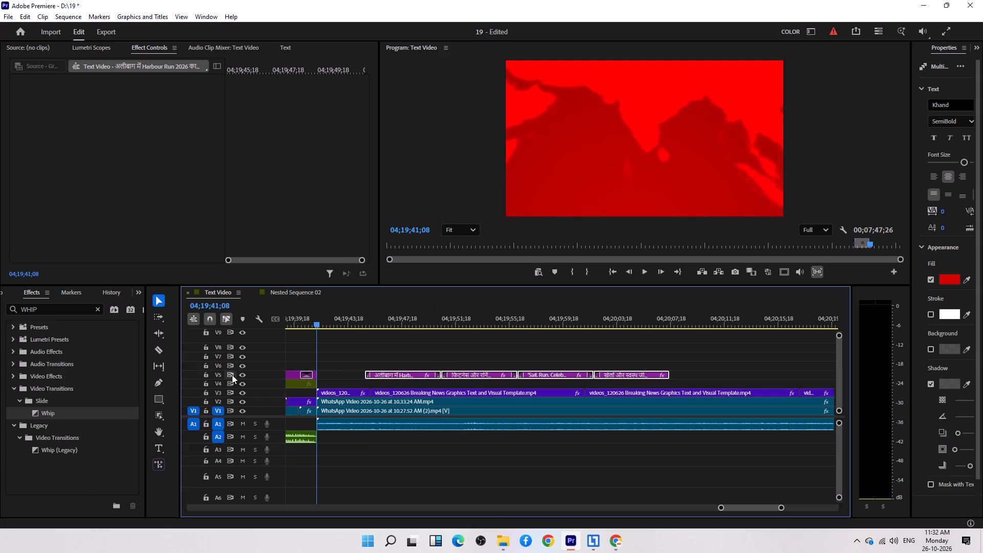
click(219, 376)
key(Down)
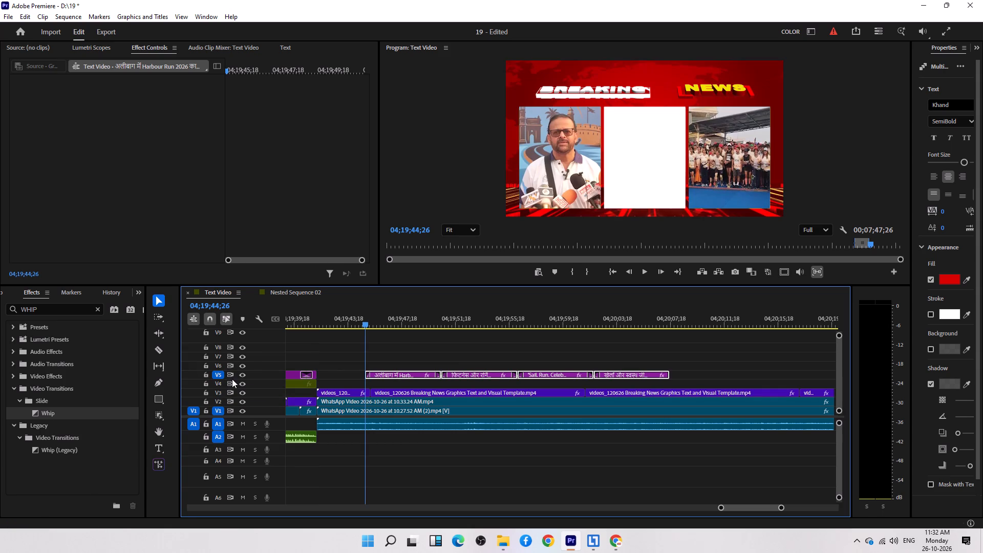
drag(697, 359, 564, 372)
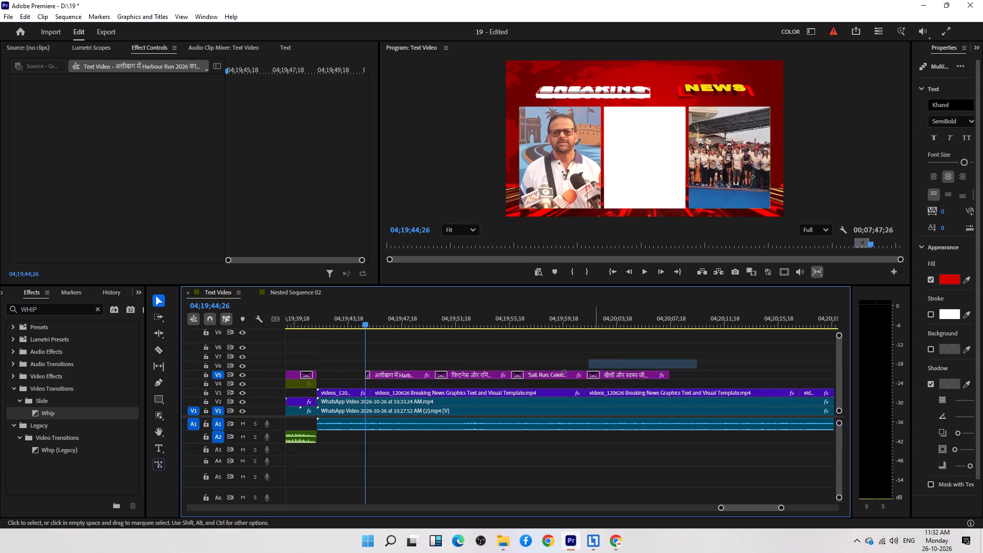
drag(564, 372, 415, 387)
key(ctrl+c)
key(ctrl+v)
key(ctrl+v)
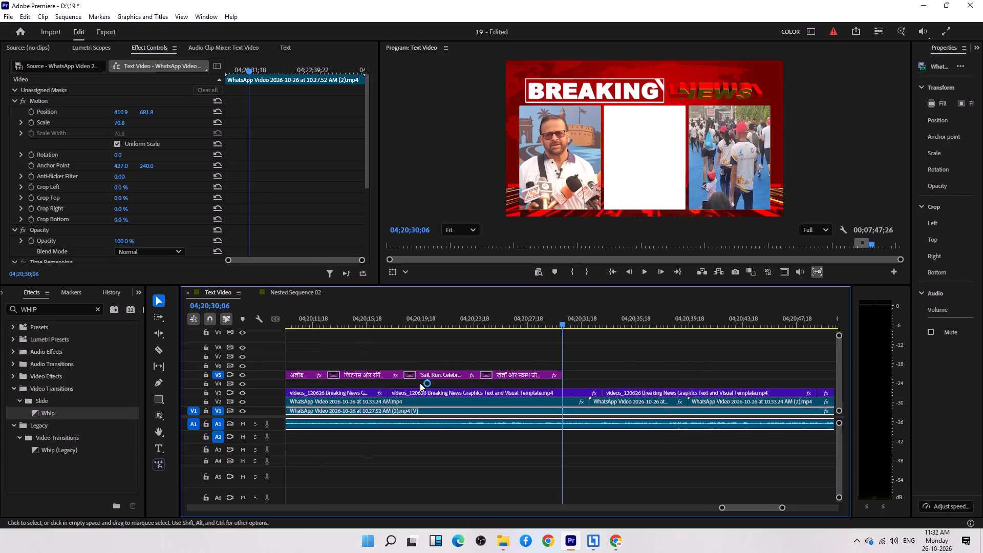
key(ctrl+v)
key(ctrl+v)
key(ctrl+v)
key(ctrl+v)
key(ctrl+v)
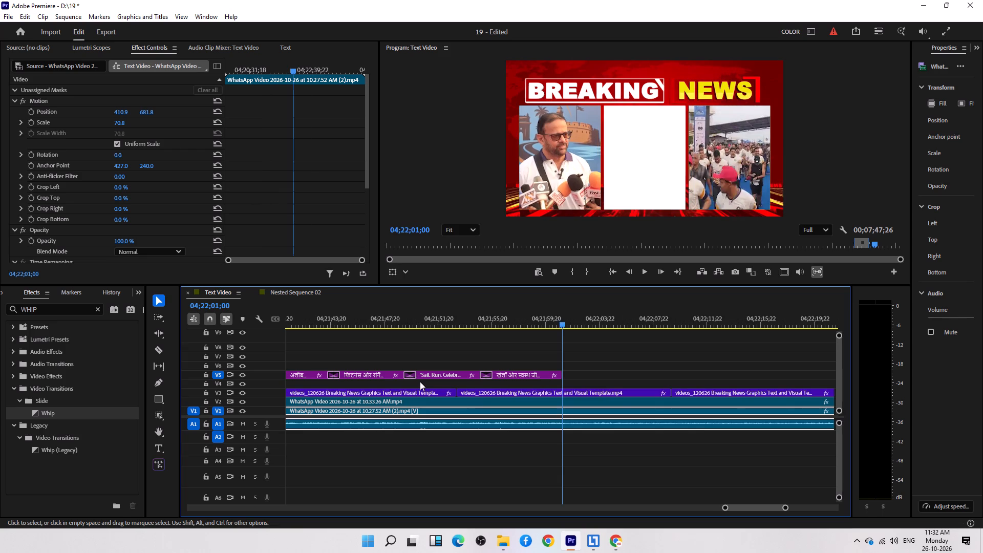
key(ctrl+v)
key(ctrl+v)
key(ctrl+v)
key(ctrl+v)
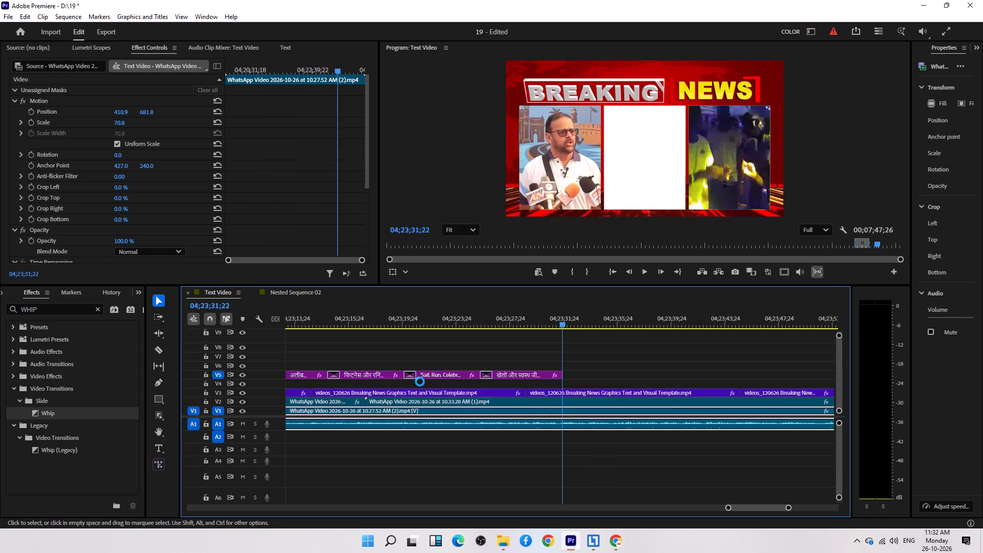
key(ctrl+v)
key(ctrl+v)
key(ctrl+v)
key(ctrl+v)
key(ctrl+v)
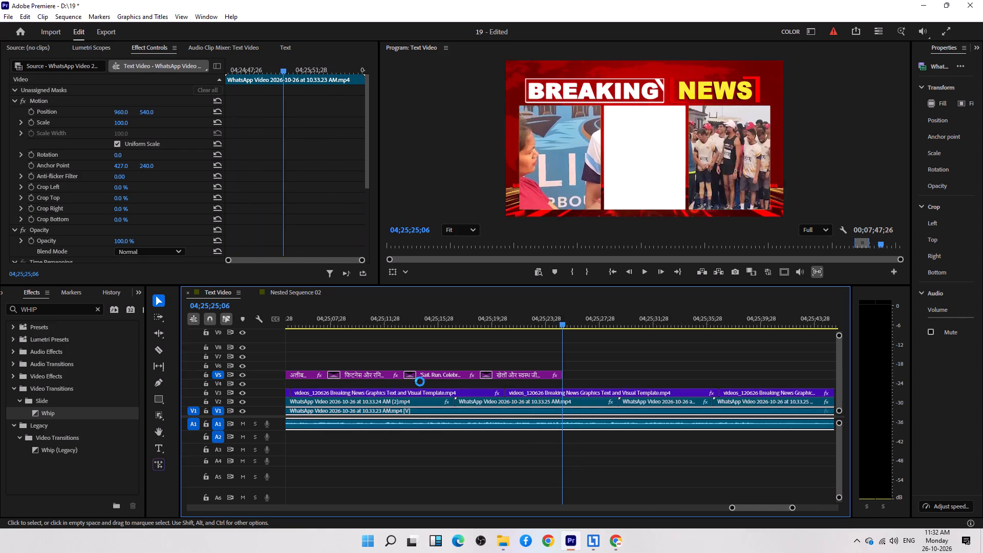
key(ctrl+v)
key(ctrl+v)
key(ctrl+v)
key(ctrl+v)
key(ctrl+v)
key(ctrl+v)
key(ctrl+v)
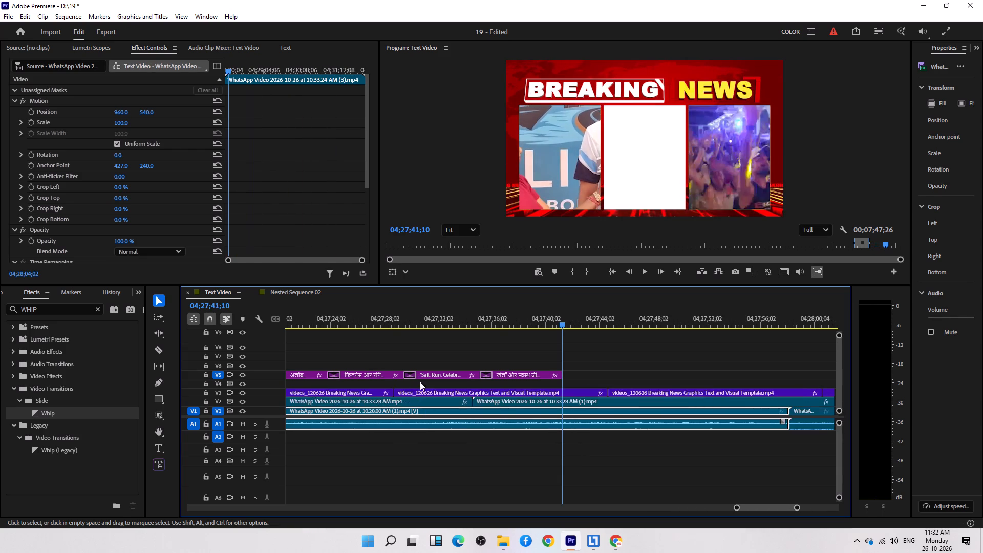
key(ctrl+v)
key(ctrl+v)
key(ctrl+v)
key(ctrl+v)
key(ctrl+v)
key(ctrl+v)
key(ctrl+v)
key(ctrl+v)
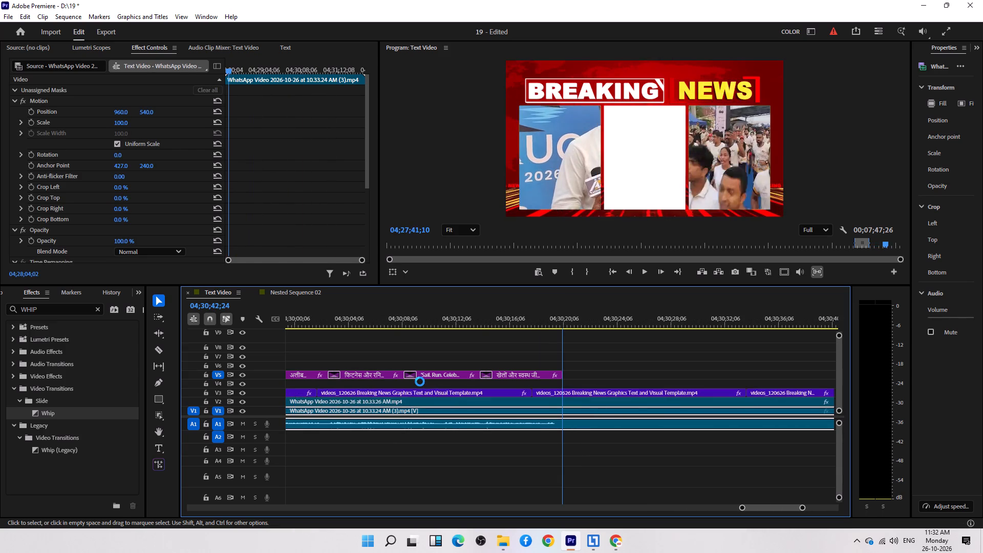
key(ctrl+v)
key(ctrl+v)
key(ctrl+v)
key(ctrl+v)
key(ctrl+v)
key(ctrl+v)
key(ctrl+v)
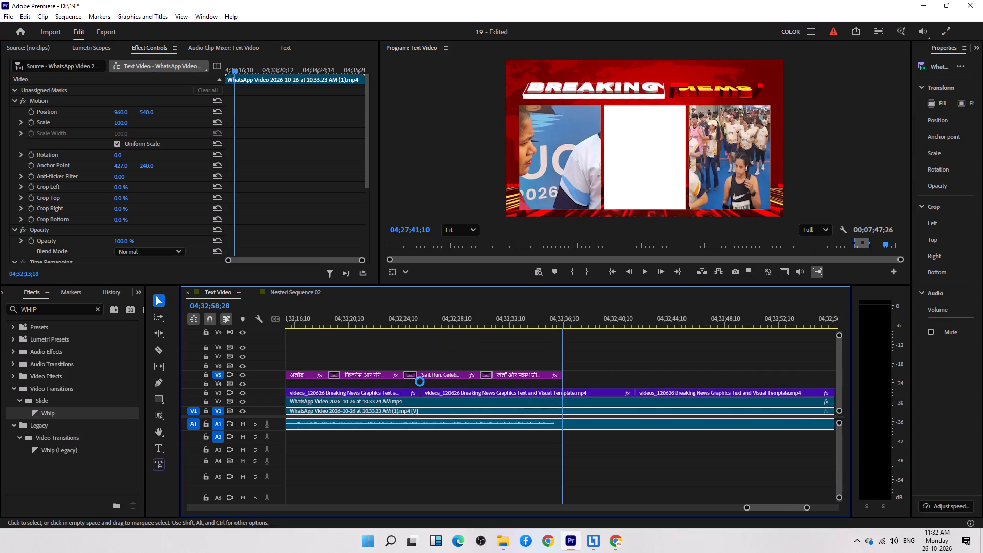
key(ctrl+v)
key(ctrl+v)
key(ctrl+v)
key(ctrl+v)
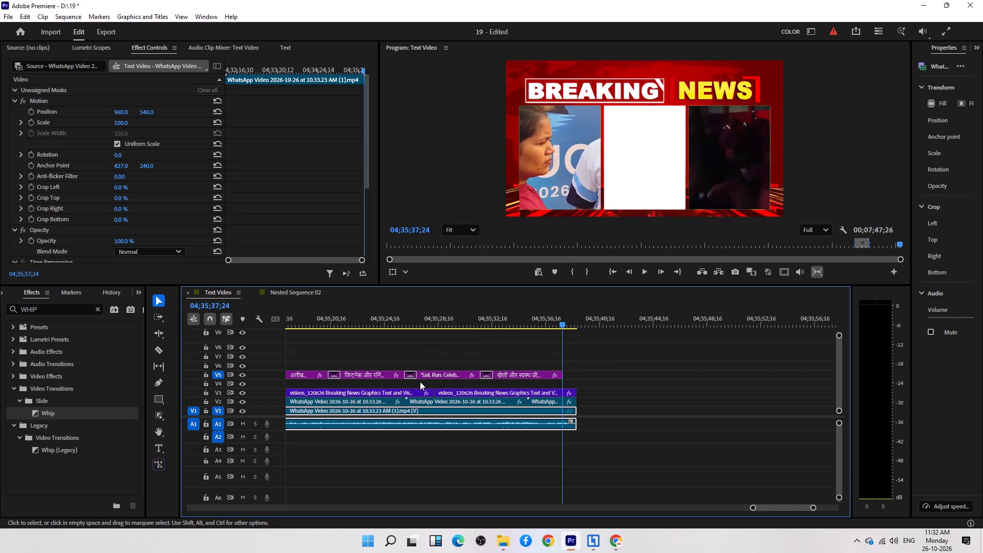
Add one more copy of the "अलीबाग में Harbour Run 2026 का आयोजन।" title on V5, cut it at the footage's end and delete the excess.
scroll(381, 366, up, 4)
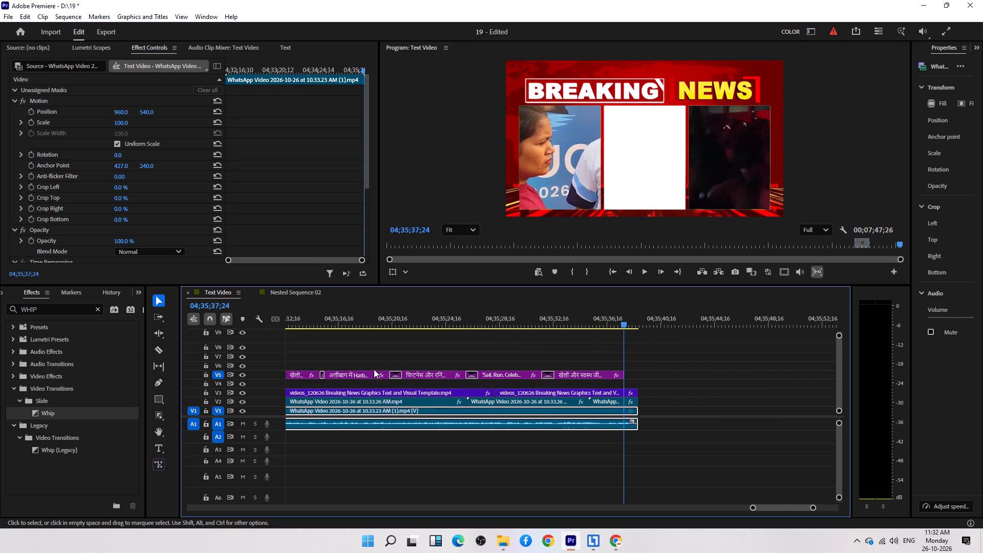
click(370, 370)
click(362, 372)
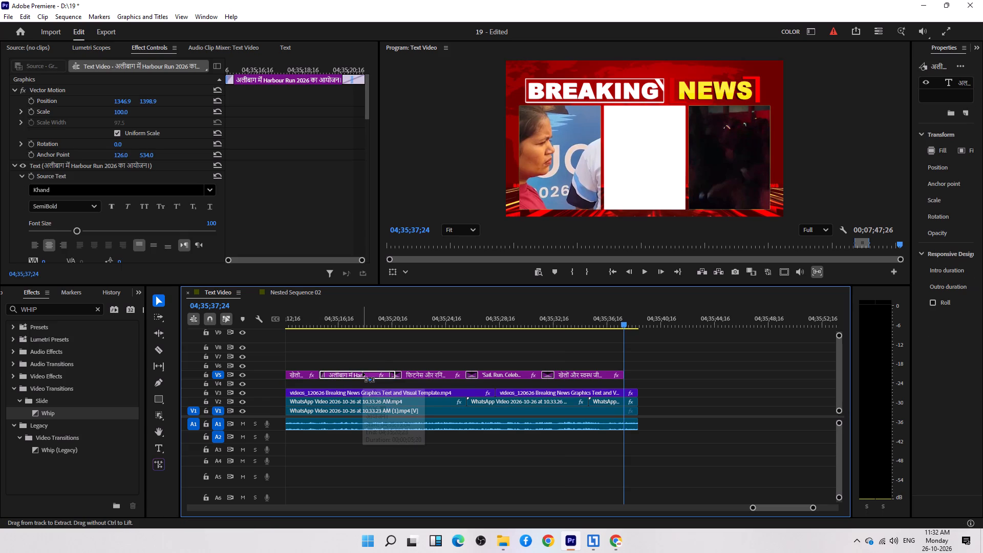
key(ctrl+c)
key(ctrl+v)
key(Up)
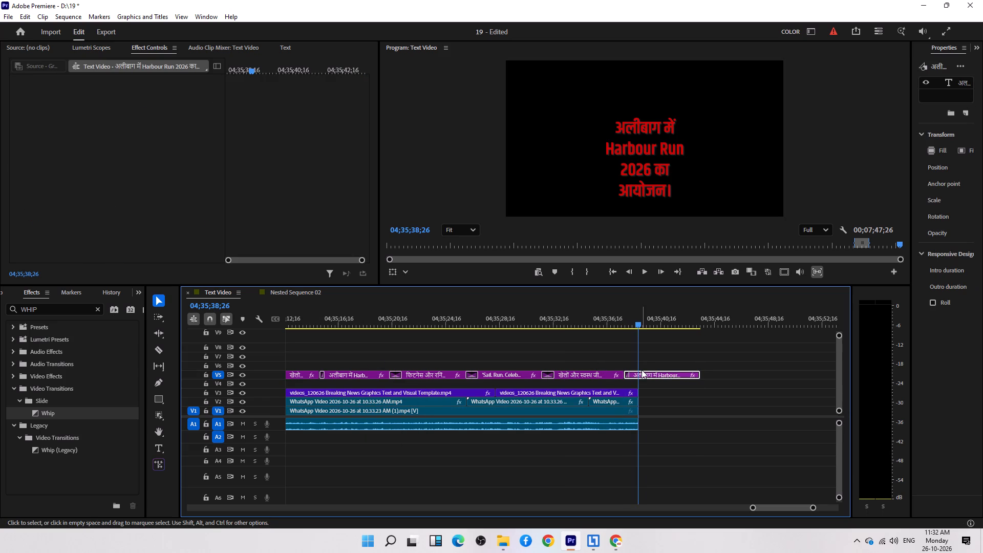
key(z)
drag(749, 357, 680, 381)
key(Delete)
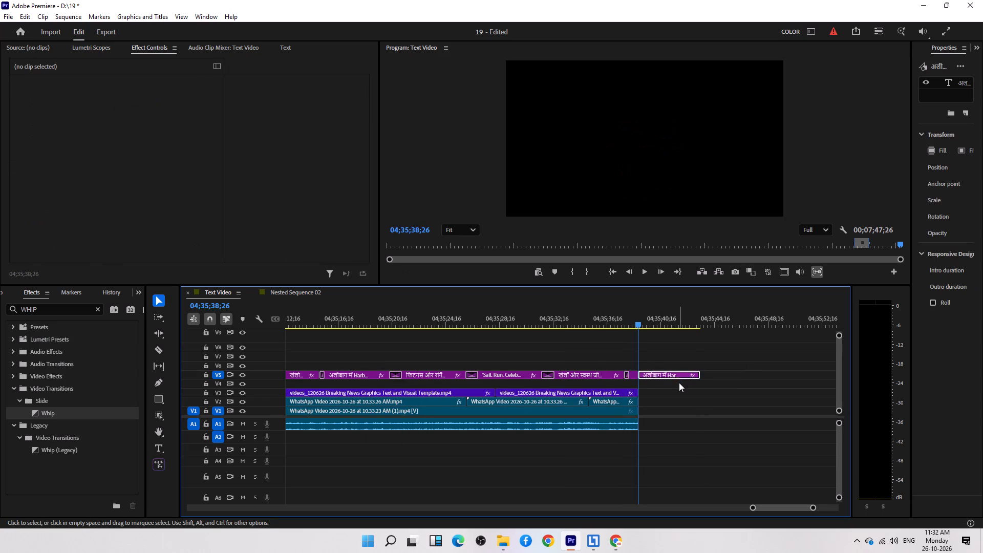
Review the repeated titles and the interview framing at several points back along the newly filled part of the timeline.
scroll(519, 433, up, 12)
key(minus)
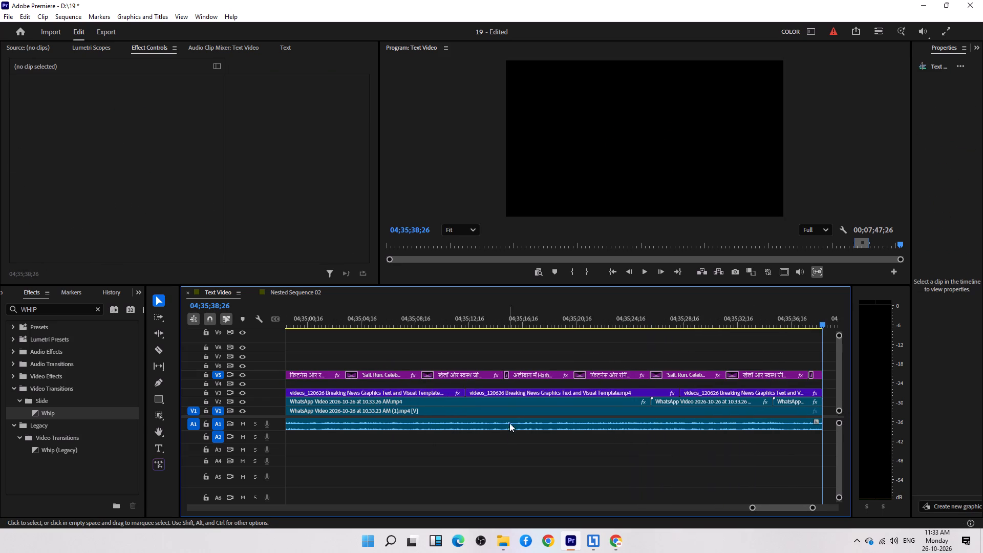
key(minus)
key(minus)
key(minus)
drag(496, 316, 488, 316)
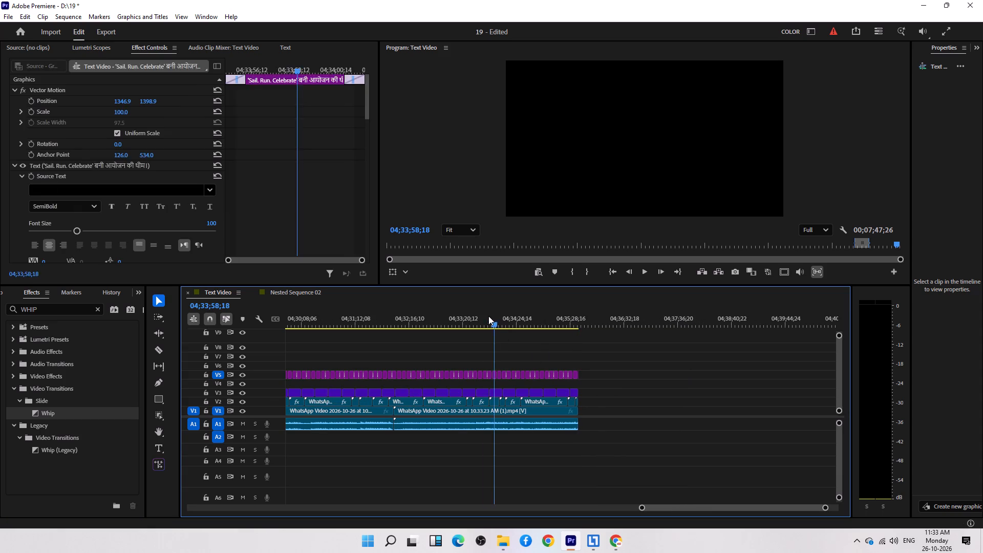
drag(488, 316, 441, 326)
scroll(506, 372, up, 19)
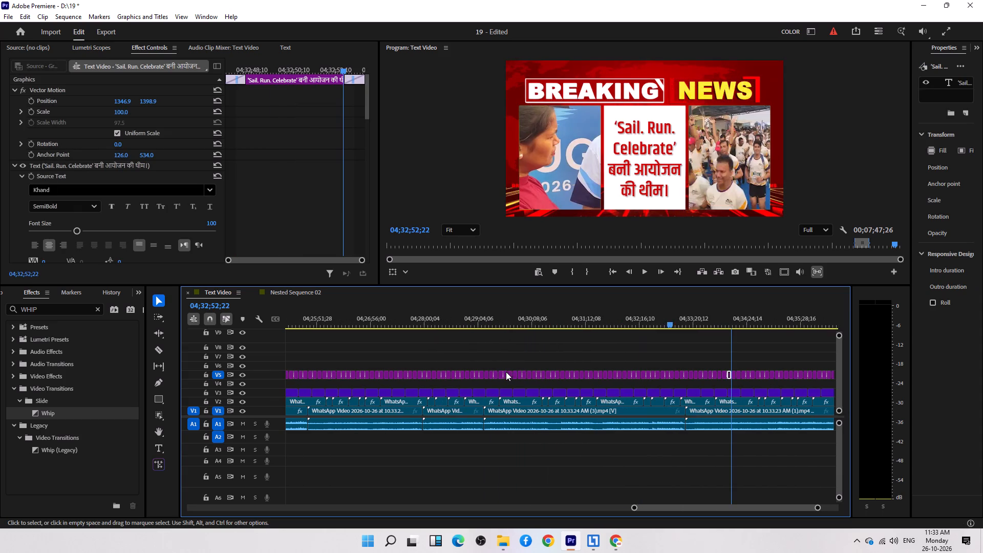
drag(387, 307, 432, 315)
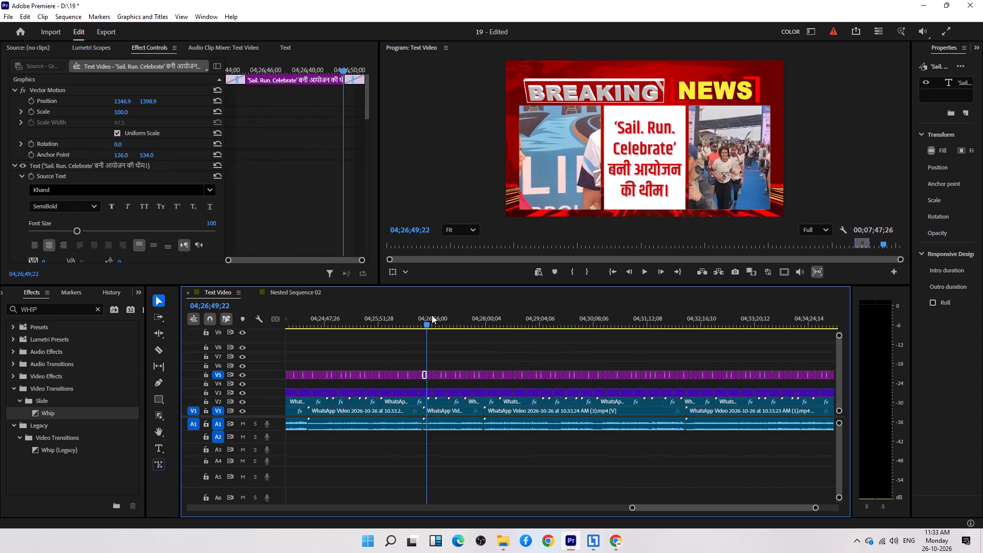
drag(432, 315, 373, 343)
scroll(429, 388, up, 19)
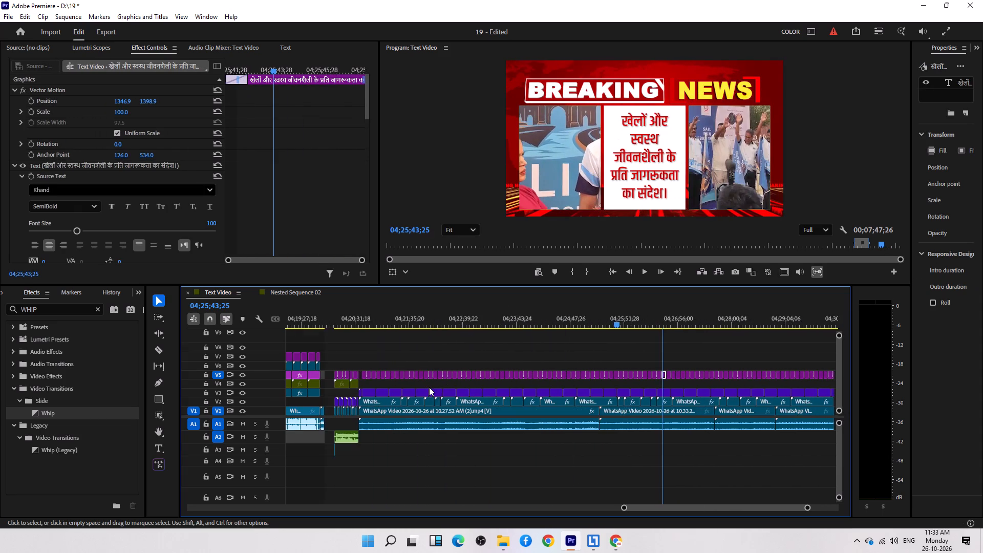
scroll(429, 387, up, 5)
drag(531, 310, 541, 312)
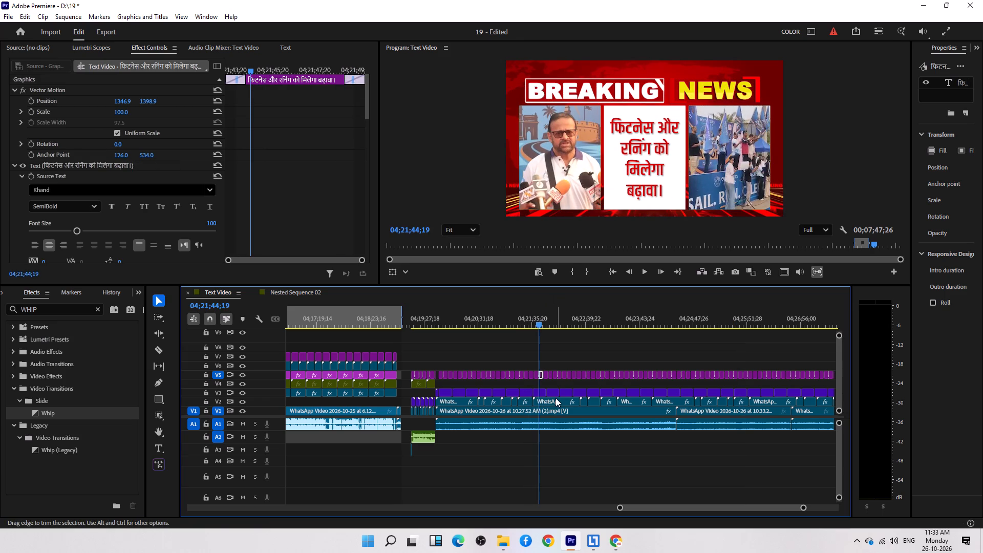
Copy the V1 interview clip "WhatsApp Video 2026-10-26 at 10.27.52 AM (2).mp4" and paste its attributes, including Motion, onto the four V1 clips following it.
right_click(553, 414)
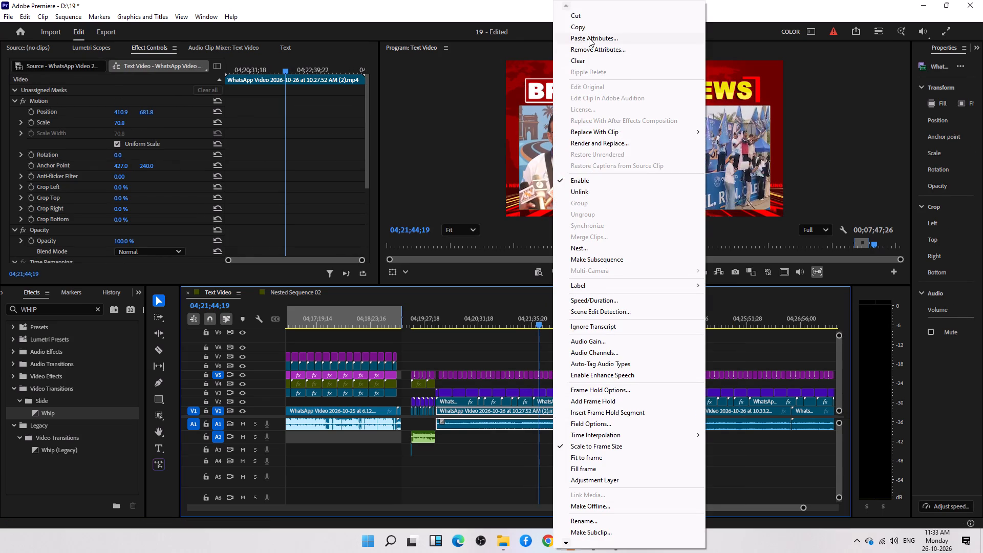
click(592, 26)
scroll(660, 469, down, 18)
scroll(541, 426, down, 1)
key(minus)
drag(747, 447, 506, 417)
right_click(515, 412)
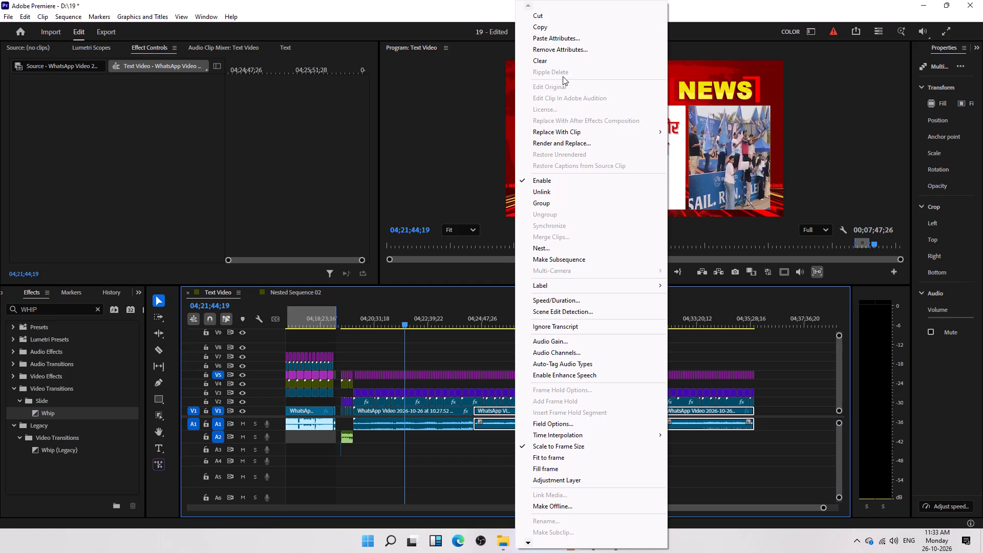
click(565, 39)
click(535, 440)
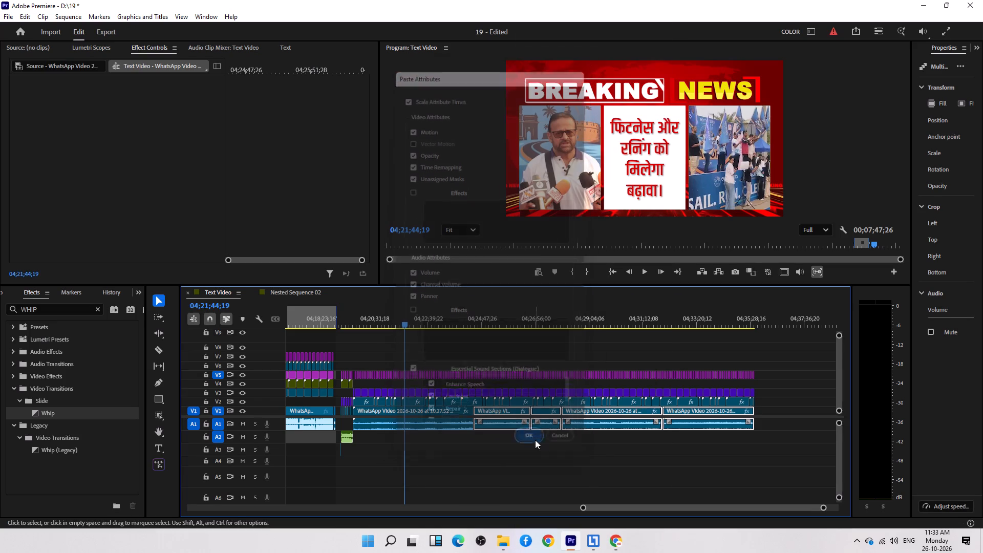
Review the interview framing across the clips following the first one, up to about 04;34;13;00.
drag(481, 321, 569, 328)
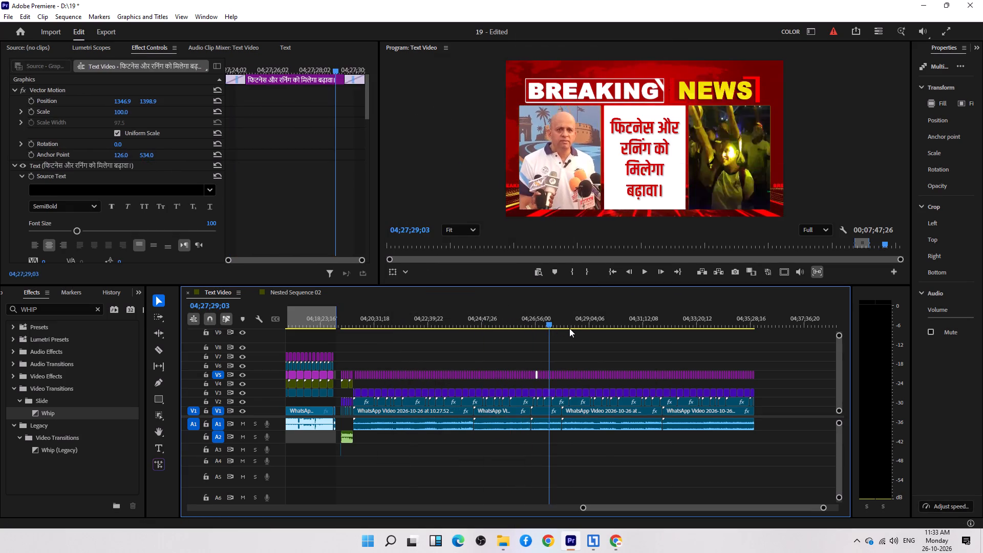
drag(569, 328, 687, 347)
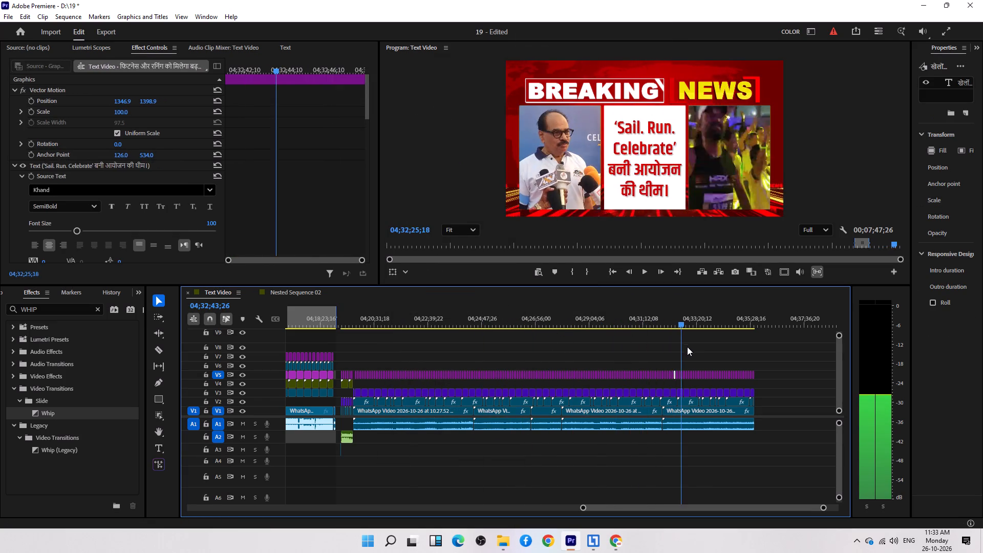
drag(687, 347, 720, 359)
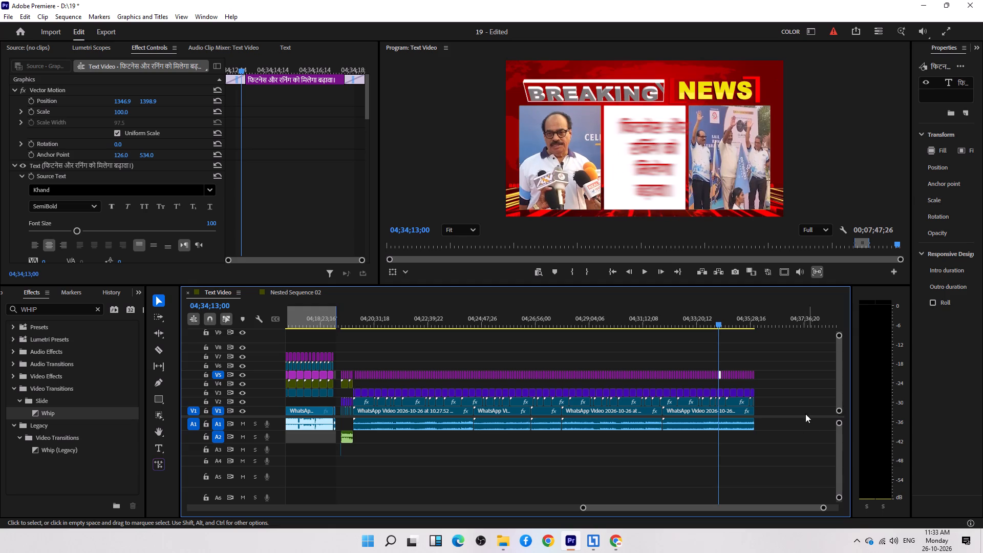
Untarget V5, return to the Harbour Run story's opening and copy the two adjacent Nested Sequence 02 clips on V4.
click(805, 414)
key(Up)
key(Up)
key(Up)
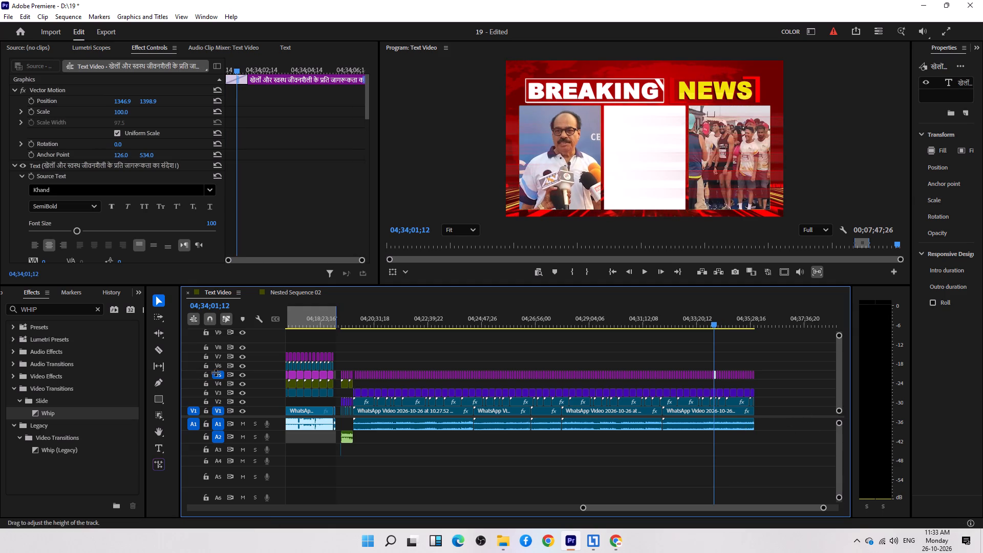
click(220, 376)
key(Up)
key(Up)
key(Up)
key(Up)
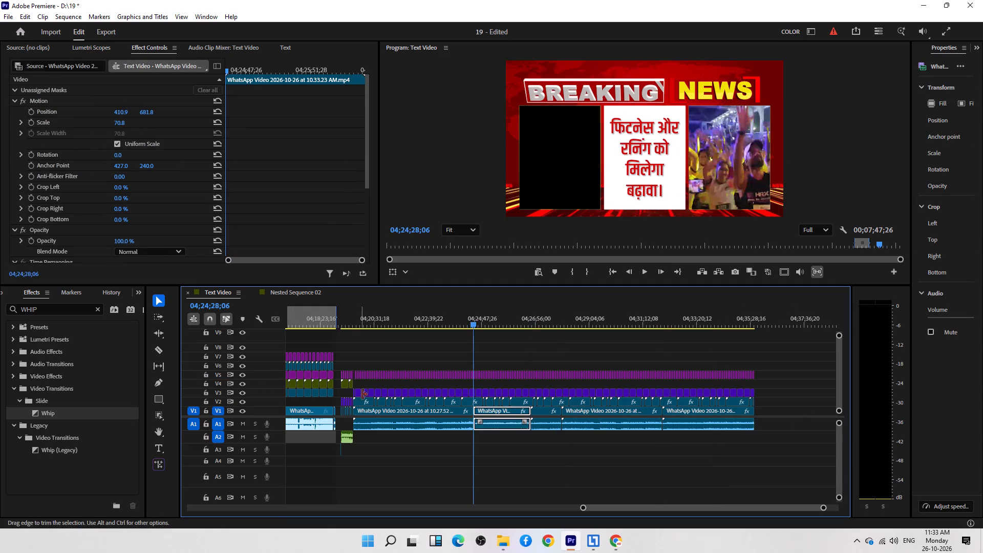
key(Up)
key(Up)
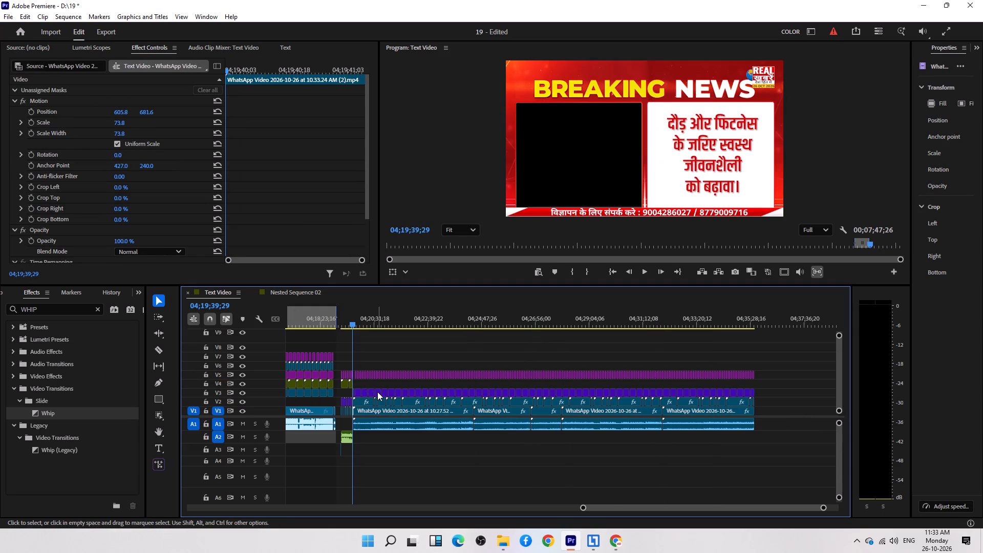
key(equal)
key(equal)
key(equal)
key(equal)
key(equal)
key(equal)
key(equal)
key(minus)
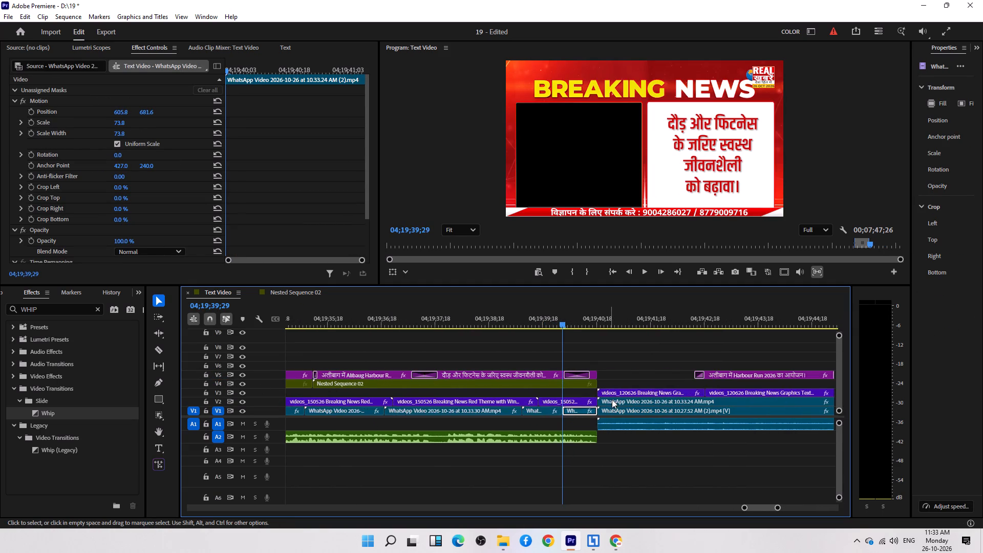
key(minus)
key(minus)
drag(354, 388, 483, 383)
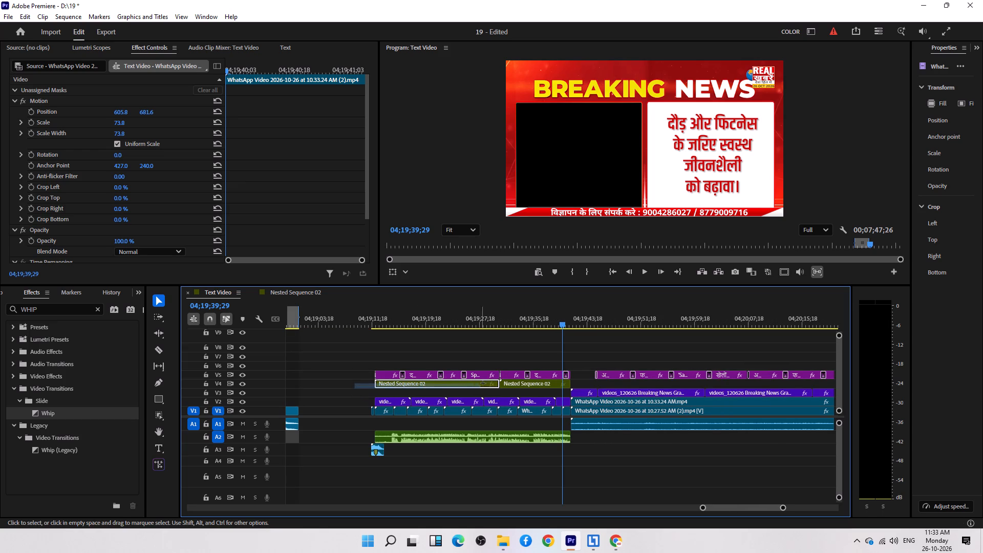
drag(483, 383, 523, 382)
key(ctrl+c)
Paste the Nested Sequence 02 clips repeatedly end to end on V4, from about 04;19;44 where the picture panels appear until past the footage's end.
key(Down)
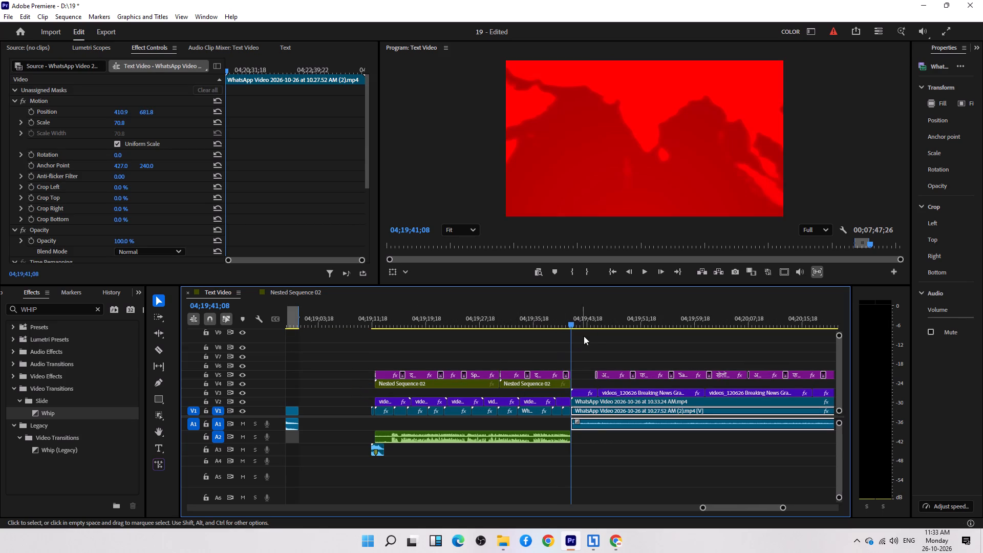
drag(598, 326, 592, 334)
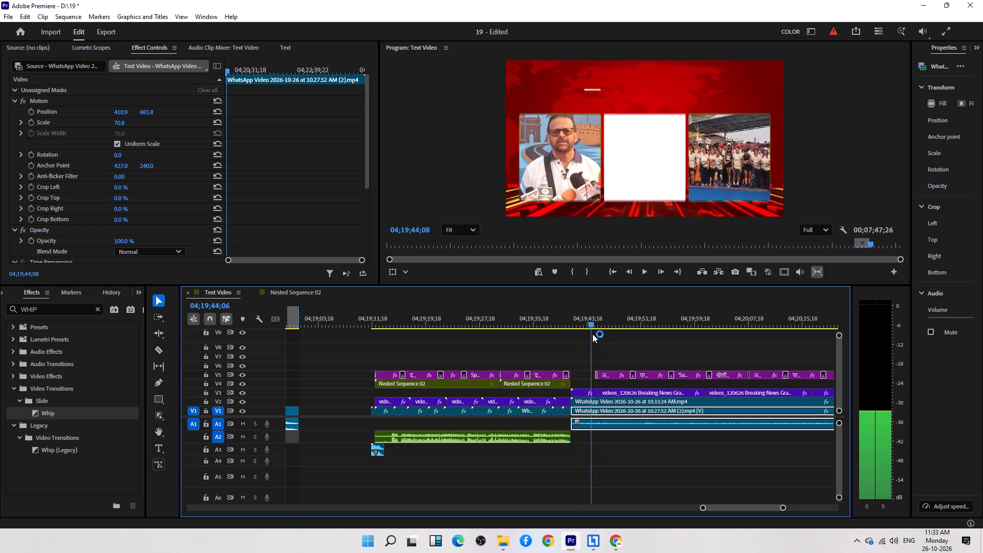
drag(592, 334, 592, 333)
text(===)
key(equal)
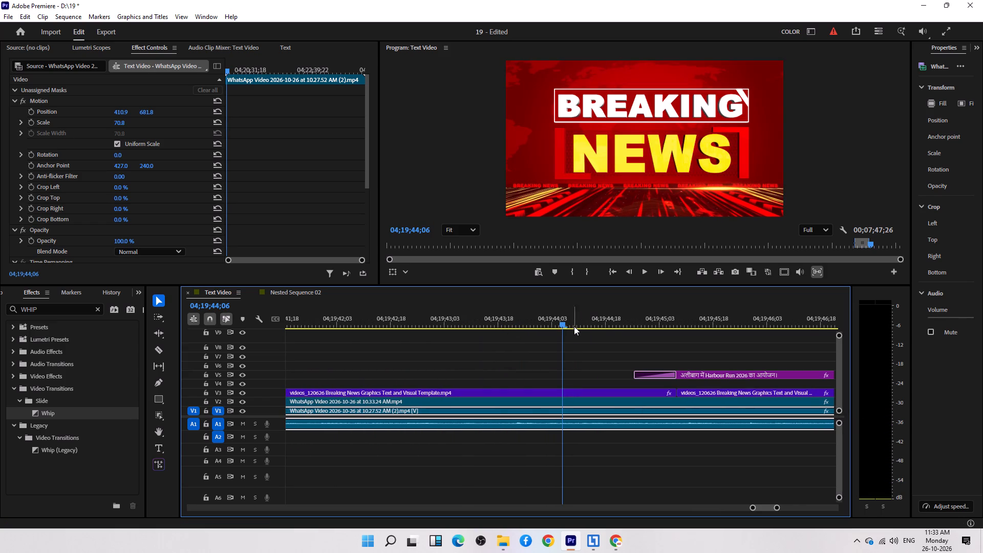
drag(565, 322, 594, 333)
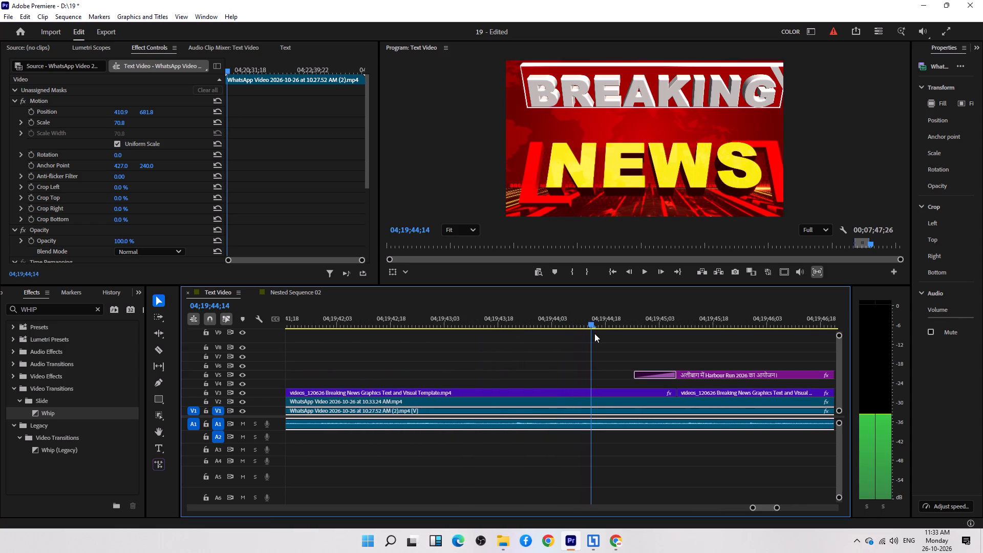
drag(594, 333, 609, 341)
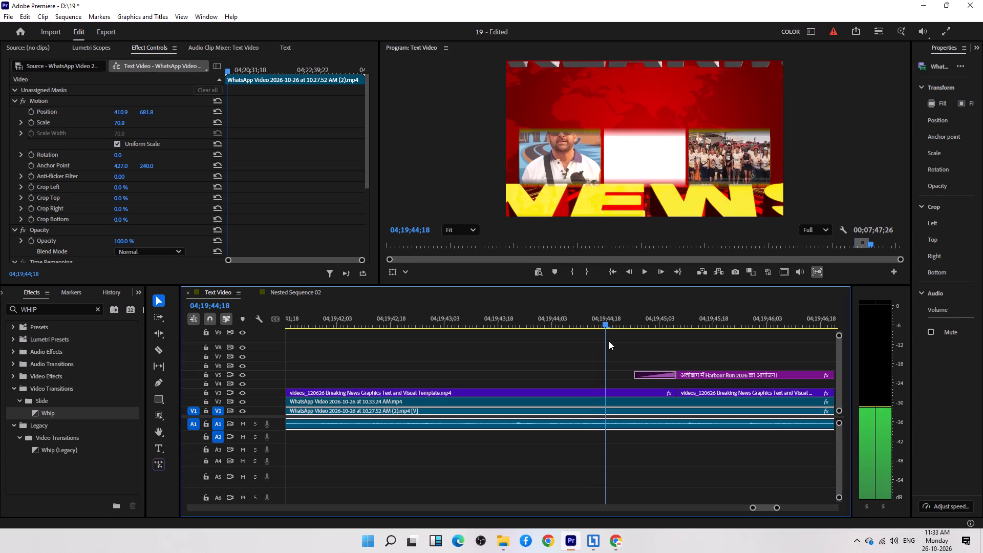
drag(609, 341, 613, 343)
key(ctrl+v)
key(ctrl+v)
key(ctrl+v)
key(ctrl+v)
key(ctrl+v)
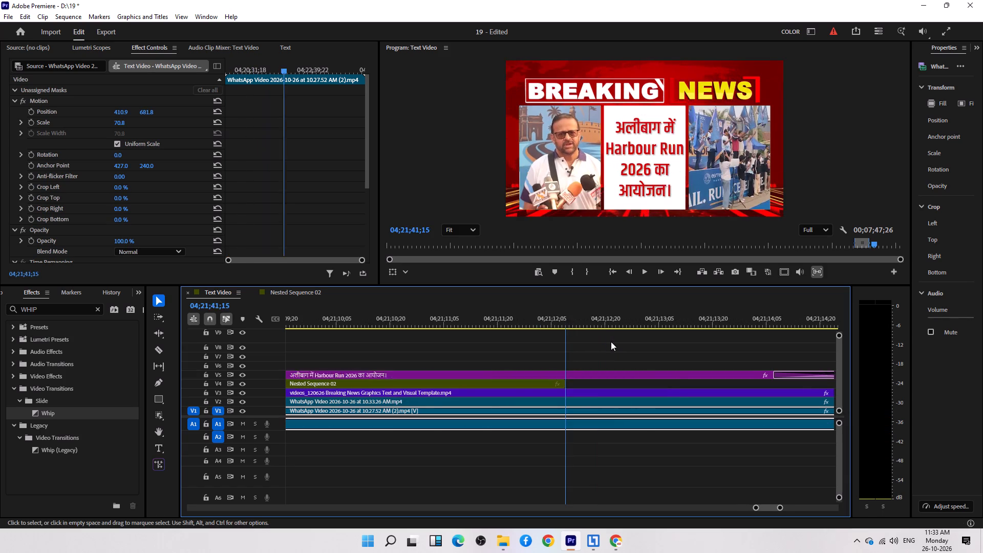
key(ctrl+v)
key(ctrl+v)
key(ctrl+v)
key(ctrl+v)
key(ctrl+v)
key(ctrl+v)
key(ctrl+v)
key(ctrl+v)
key(ctrl+v)
key(ctrl+v)
key(ctrl+v)
key(ctrl+v)
key(ctrl+v)
key(ctrl+v)
key(ctrl+v)
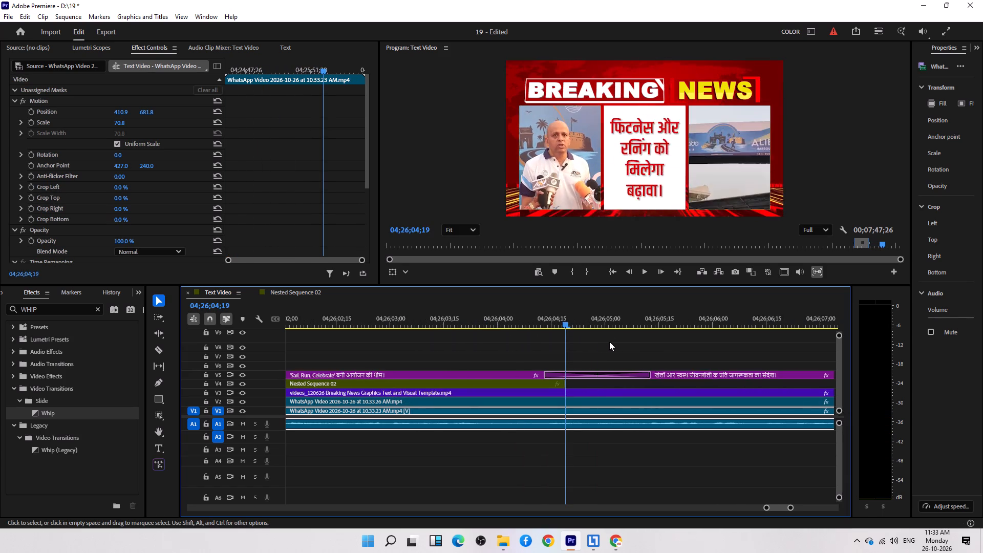
key(ctrl+v)
key(ctrl+v)
key(ctrl+v)
key(ctrl+v)
key(ctrl+v)
key(ctrl+v)
key(ctrl+v)
key(ctrl+v)
key(ctrl+v)
key(ctrl+v)
key(ctrl+v)
key(ctrl+v)
key(ctrl+v)
key(ctrl+v)
key(ctrl+v)
key(ctrl+v)
key(ctrl+v)
key(ctrl+v)
key(ctrl+v)
key(ctrl+v)
key(ctrl+v)
key(ctrl+v)
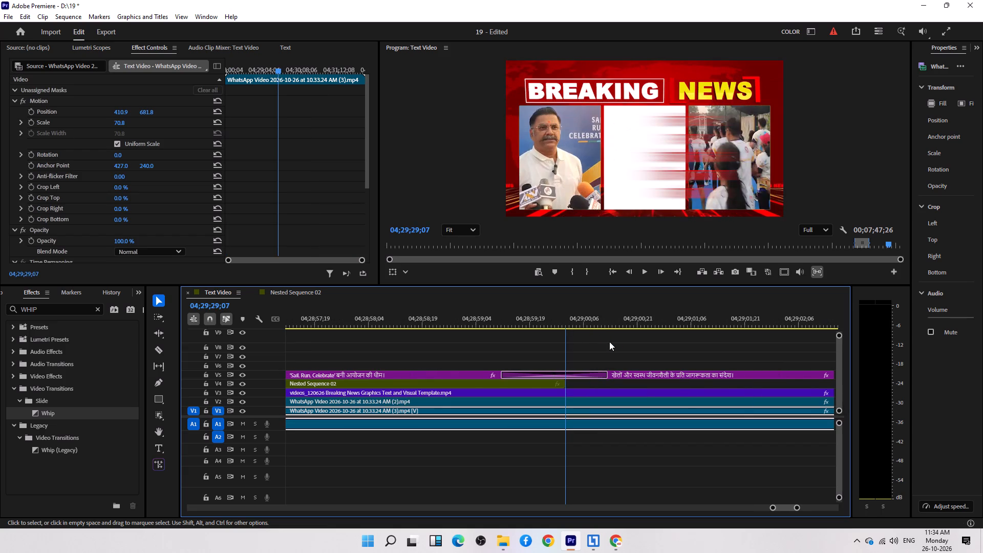
key(ctrl+v)
key(ctrl+v)
key(ctrl+v)
key(ctrl+v)
key(ctrl+v)
key(ctrl+v)
key(ctrl+v)
key(ctrl+v)
key(ctrl+v)
key(ctrl+v)
key(ctrl+v)
key(ctrl+v)
key(ctrl+v)
key(ctrl+v)
key(ctrl+v)
key(ctrl+v)
key(ctrl+v)
key(ctrl+v)
key(ctrl+v)
key(ctrl+v)
key(ctrl+v)
key(ctrl+v)
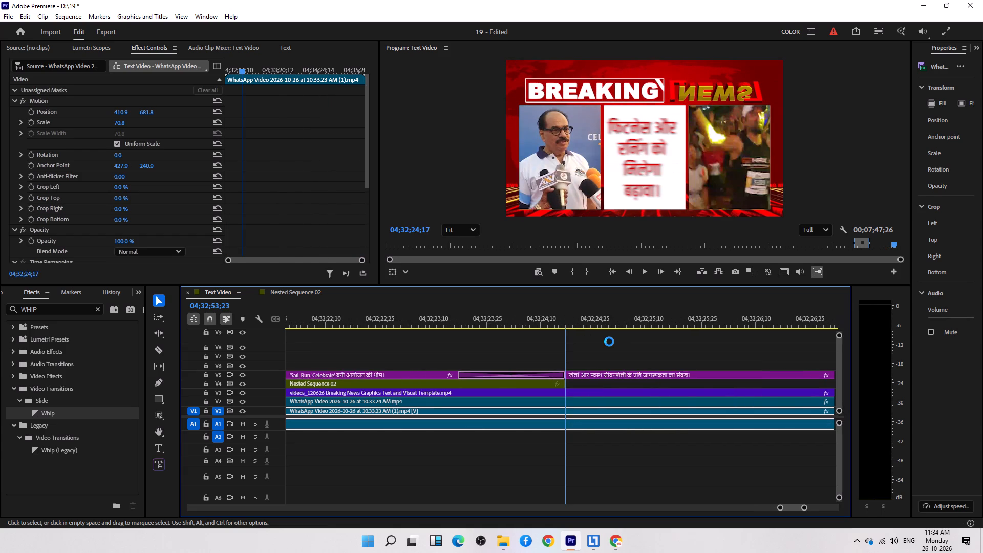
key(ctrl+v)
key(ctrl+v)
key(ctrl+v)
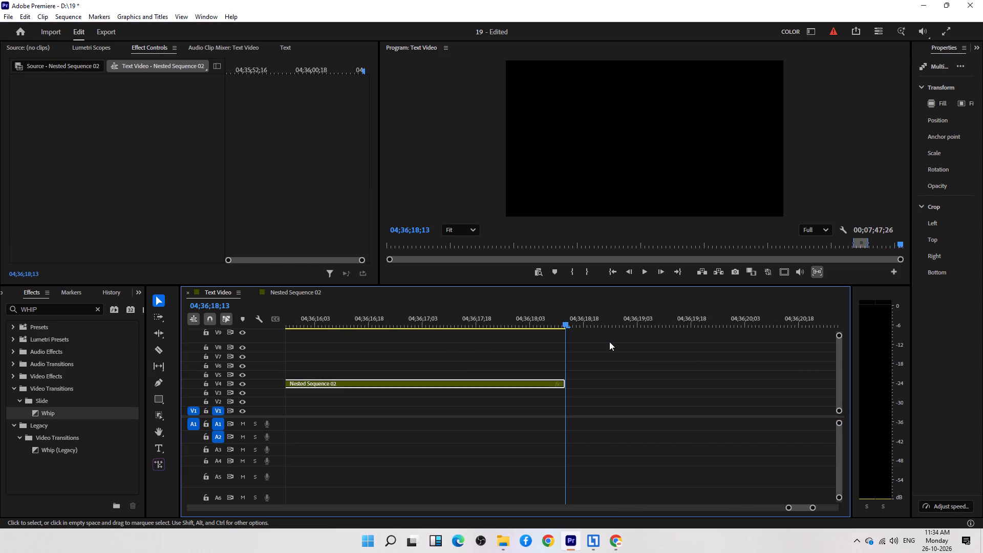
key(ctrl+z)
key(ctrl+z)
key(ctrl+v)
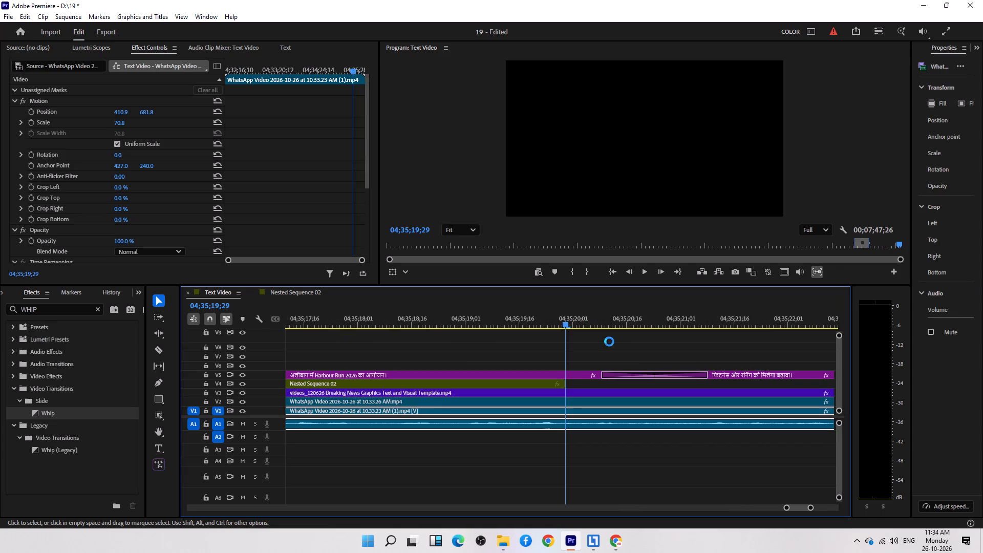
Cut the last Nested Sequence 02 clip at the footage's end, 04;35;38;26, and delete the excess.
key(Up)
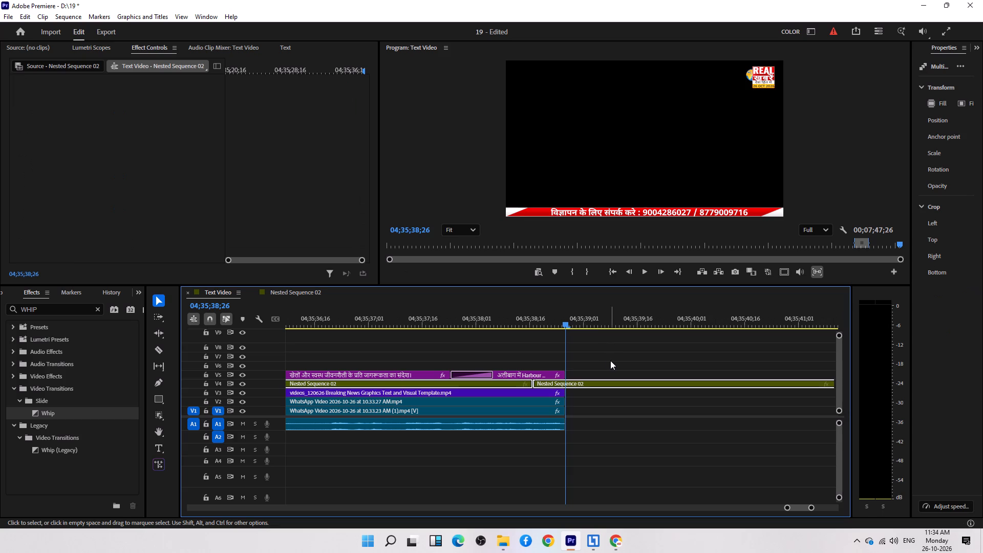
key(z)
drag(618, 354, 659, 405)
key(Delete)
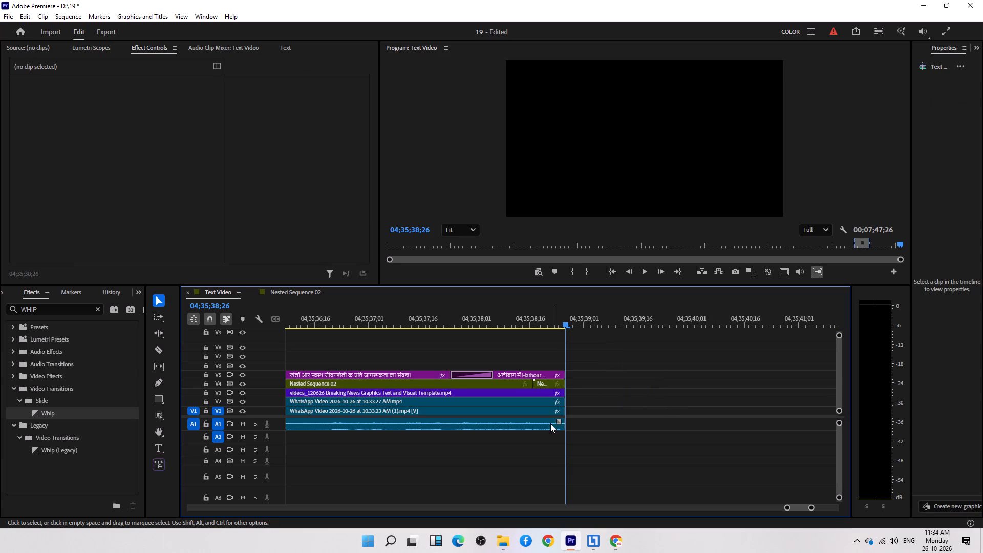
Copy "End Bumbar with Music.mp4" from the end of the preceding story and paste it at the end of the Harbour Run footage.
key(minus)
key(minus)
key(minus)
key(minus)
key(minus)
scroll(461, 438, up, 7)
key(minus)
scroll(461, 438, up, 11)
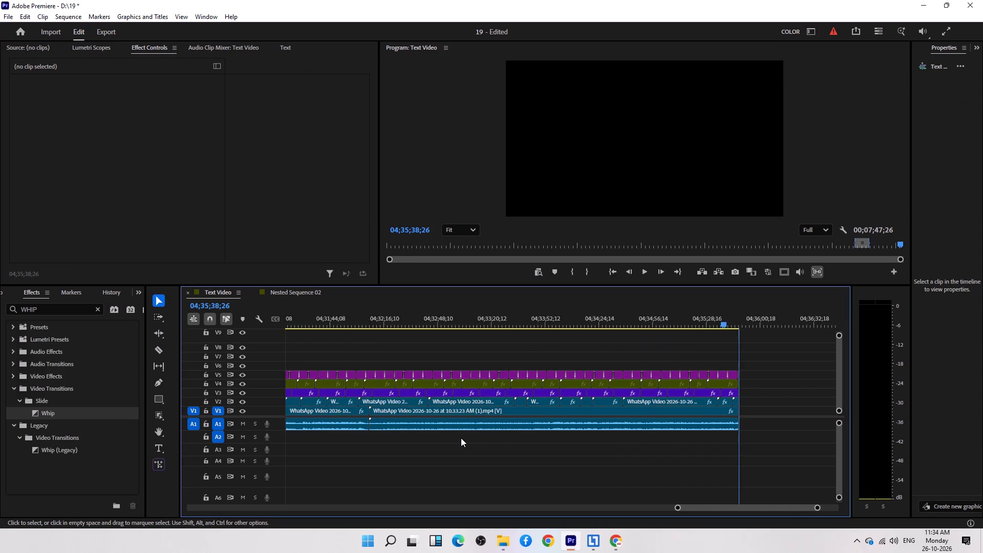
scroll(461, 438, up, 10)
key(minus)
scroll(461, 438, up, 20)
scroll(461, 438, up, 10)
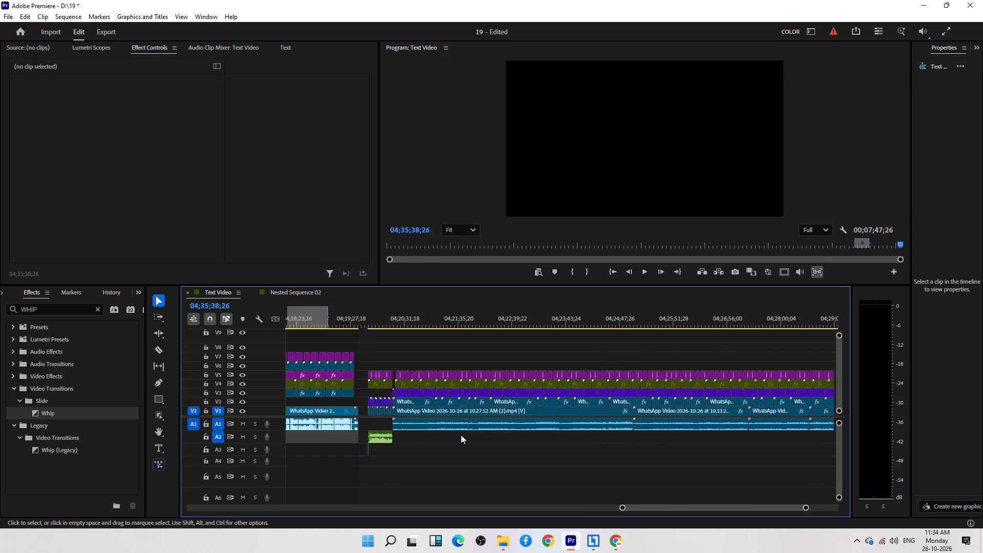
scroll(461, 435, up, 4)
click(433, 413)
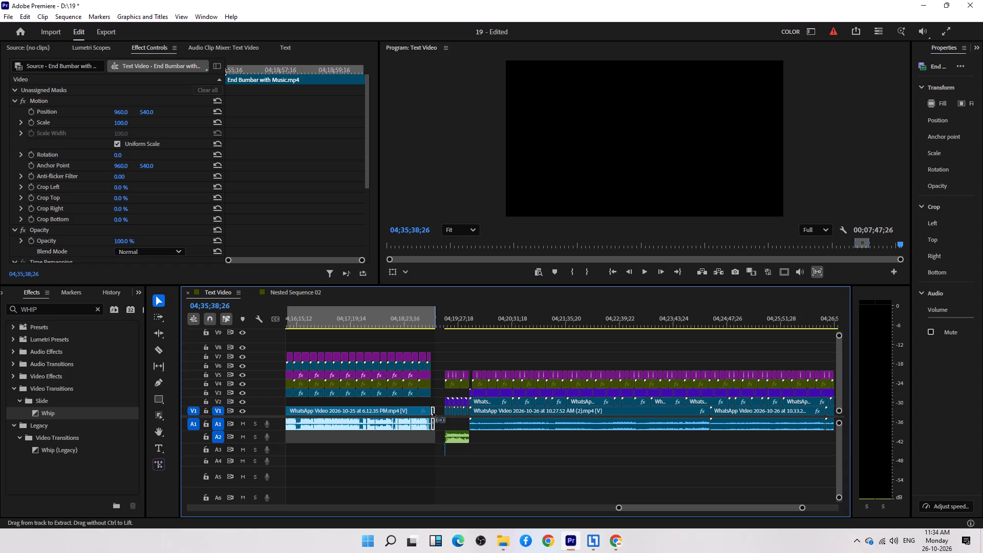
key(ctrl+c)
key(ctrl+v)
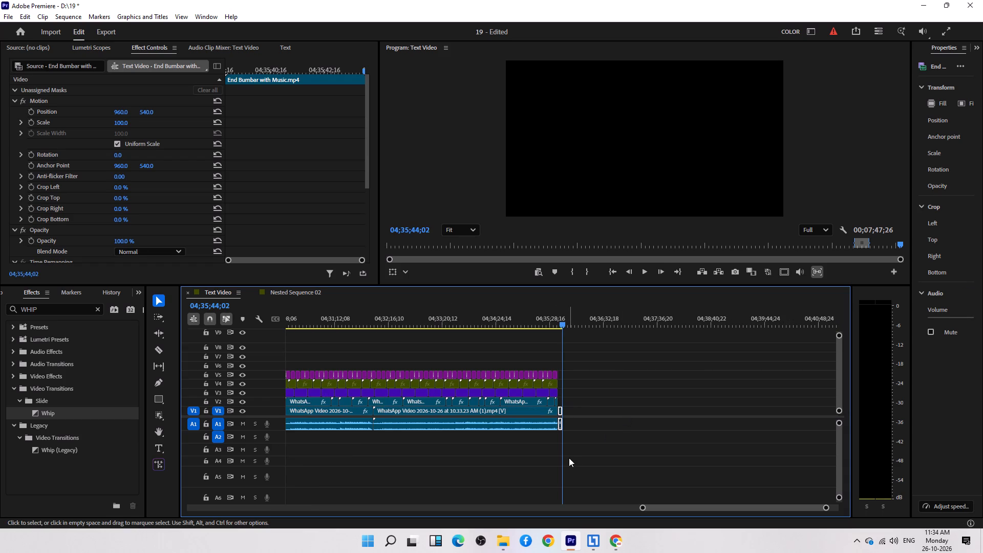
Select all Harbour Run clips from the opening to the end bumper and mark the selection as the in/out range.
text(--)
drag(749, 360, 530, 443)
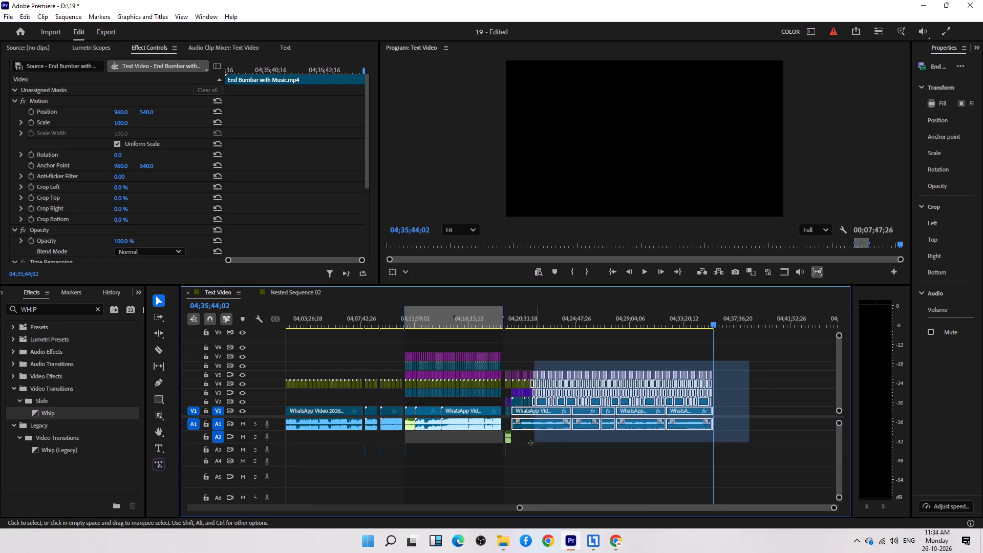
drag(530, 443, 506, 455)
key(equal)
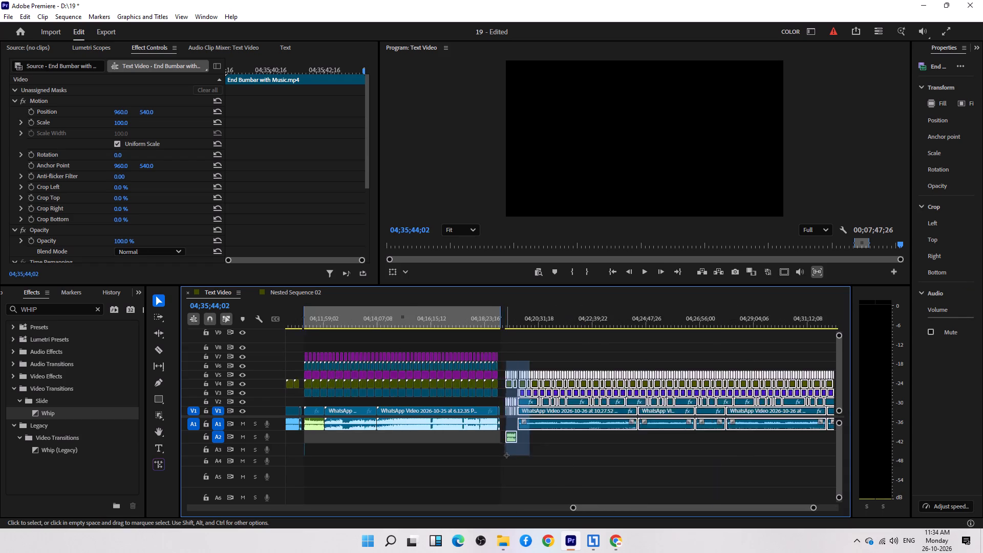
drag(506, 455, 488, 460)
key(equal)
text(==)
key(slash)
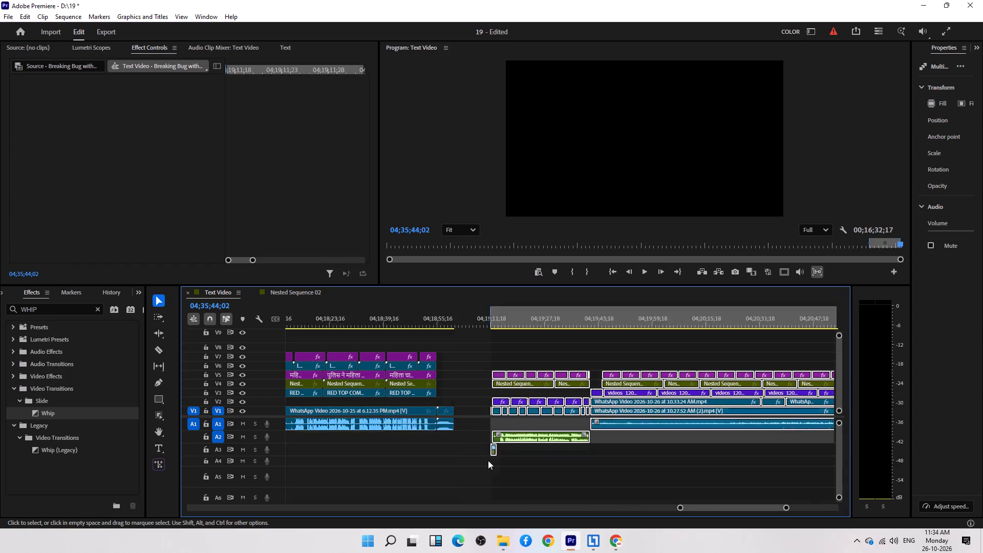
Open the media export settings for the marked Harbour Run range of the Text Video sequence.
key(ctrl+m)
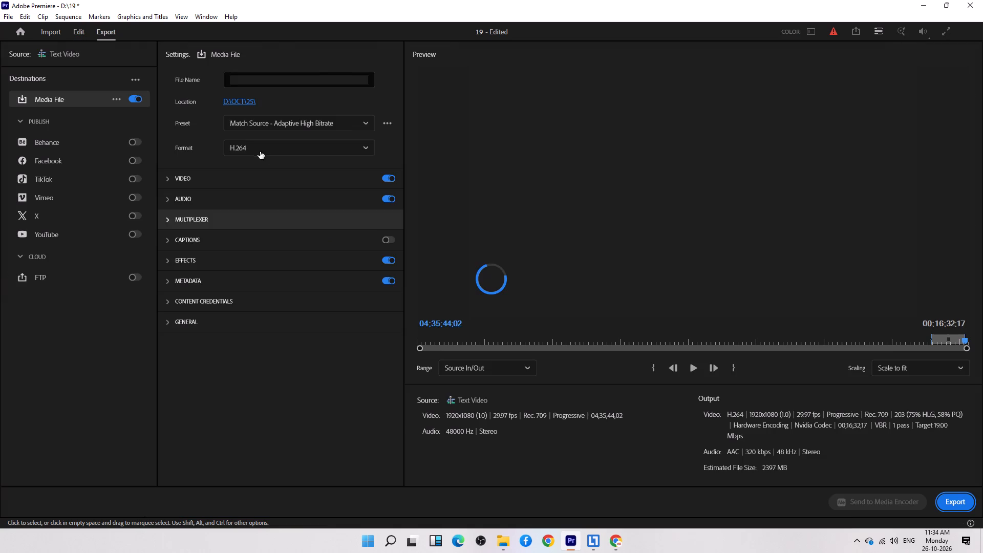
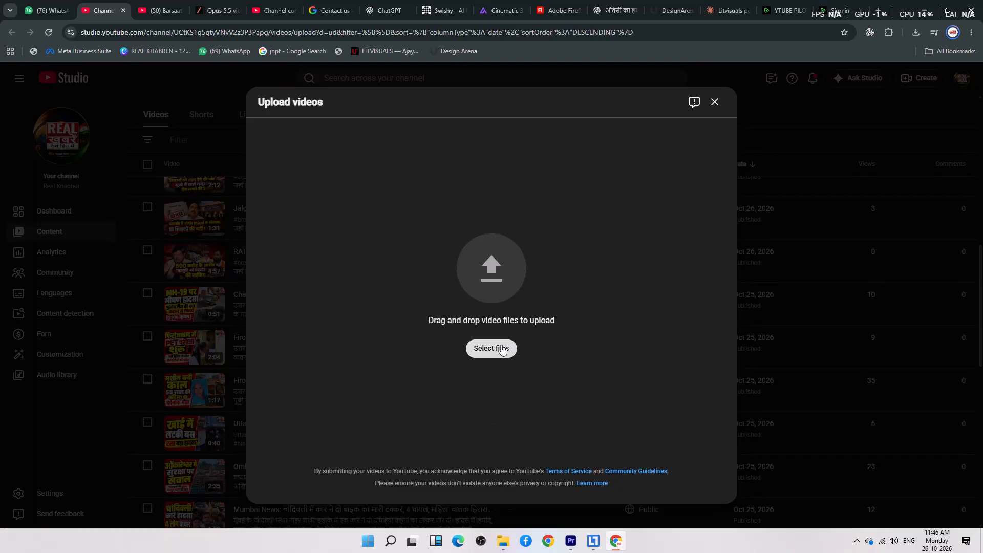
In YouTube Studio, upload 4.mp4 and title it "Alibaug Harbour Run 2026 का आयोजन! ‘Sail, Run & Celebrate’ के साथ फिटनेस का संदेश".
click(501, 345)
double_click(333, 109)
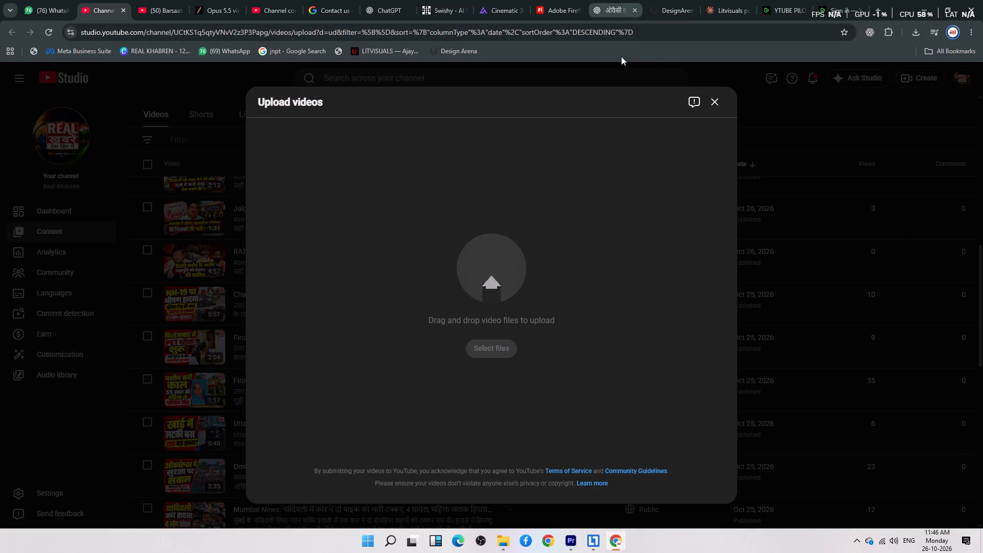
double_click(399, 219)
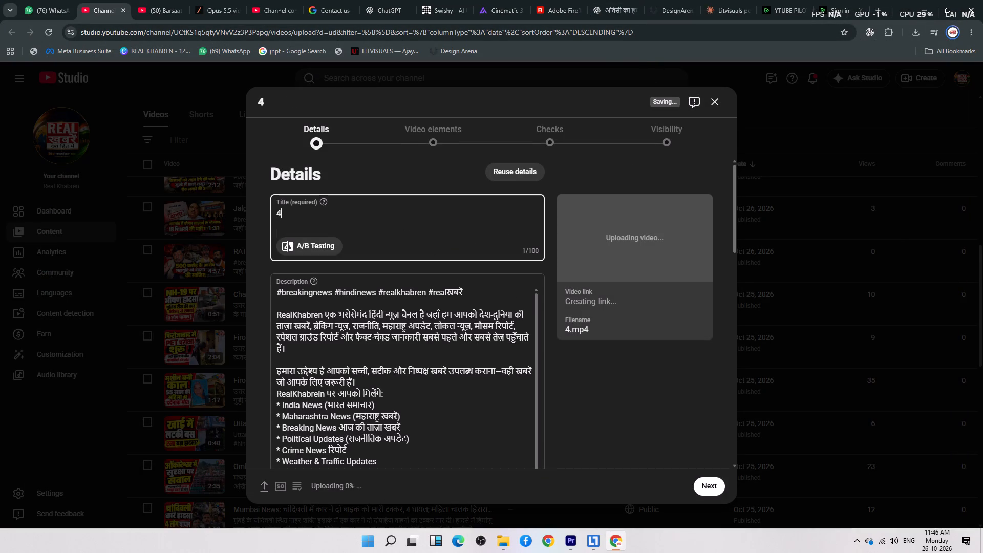
key(ctrl+v)
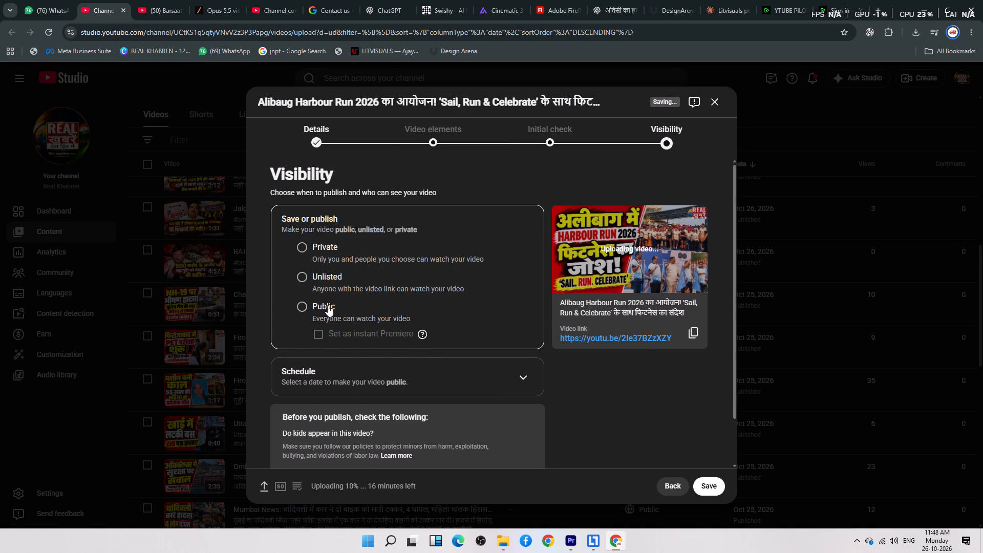
Copy the Harbour Run video's link.
scroll(616, 379, down, 4)
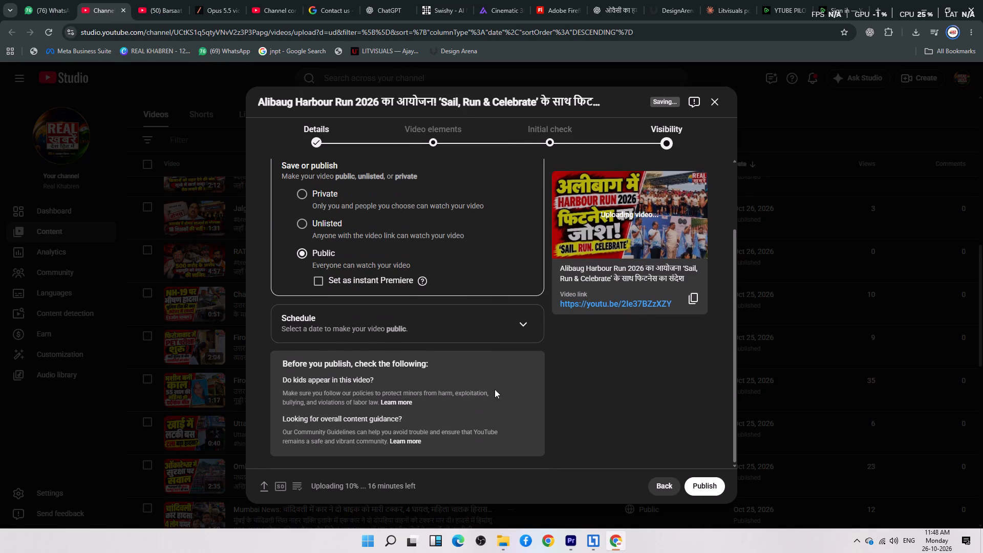
click(691, 294)
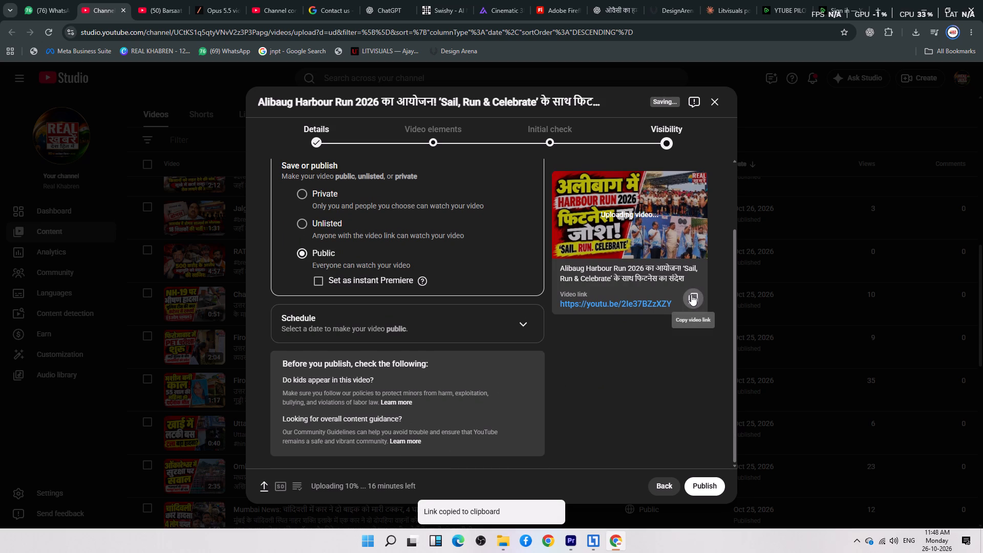
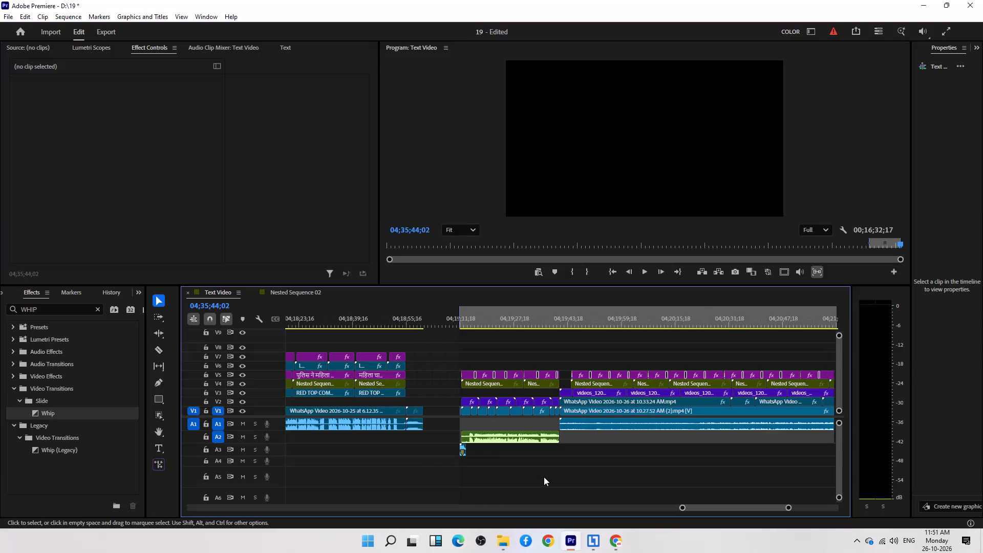
Copy the Breaking Bug with Music clip from the start of the Harbour Run segment and paste it a little past the sequence's end.
drag(542, 477, 496, 471)
drag(496, 471, 458, 462)
drag(516, 479, 436, 448)
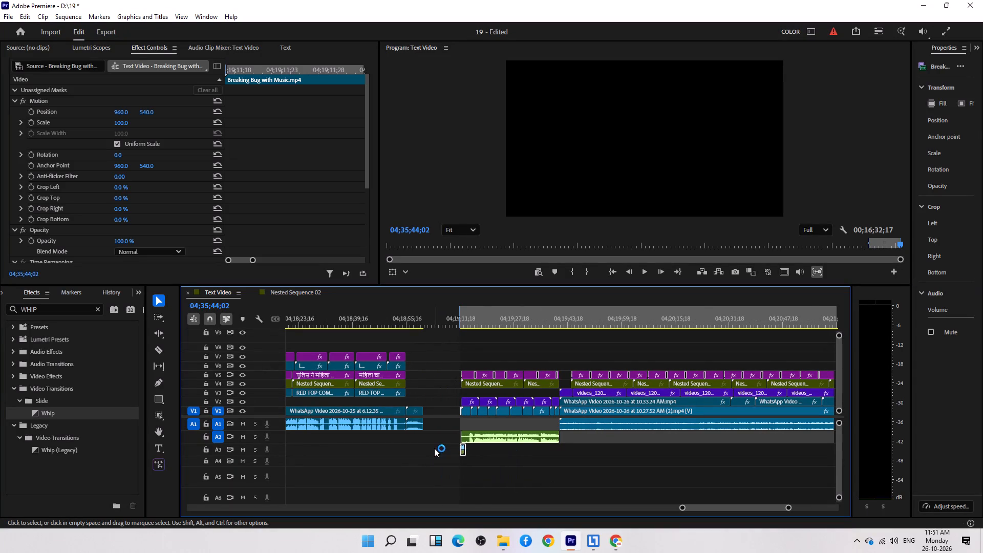
key(ctrl+c)
key(End)
click(580, 316)
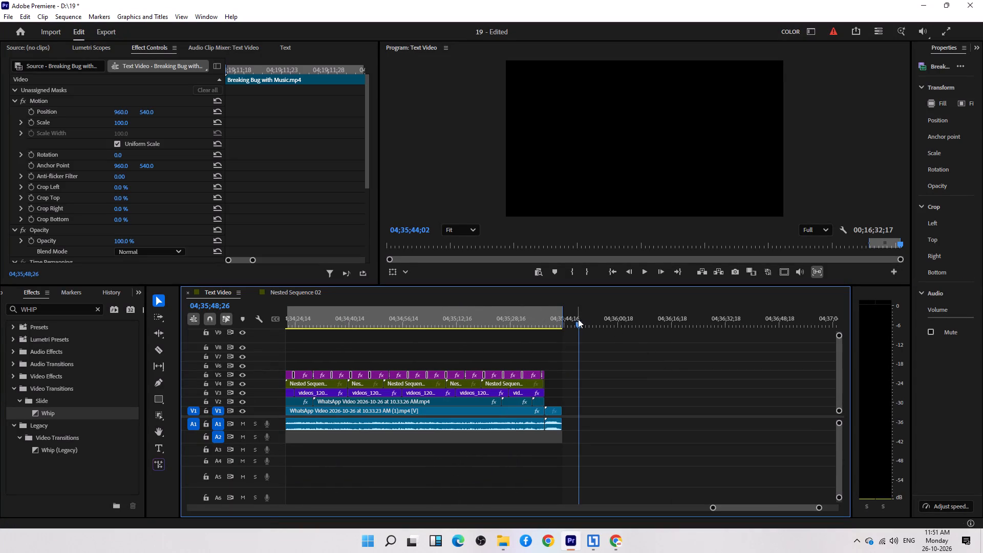
key(ctrl+v)
Add WhatsApp Video 2026-10-26 at 10.33.05 AM from Downloads to V1 after the pasted Breaking Bug clip and close the gap between them.
click(509, 541)
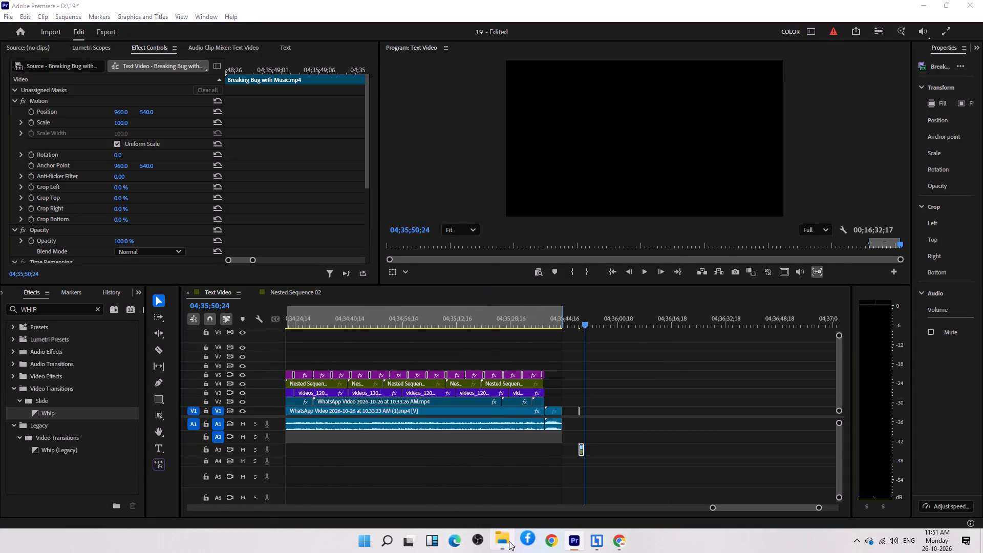
click(117, 200)
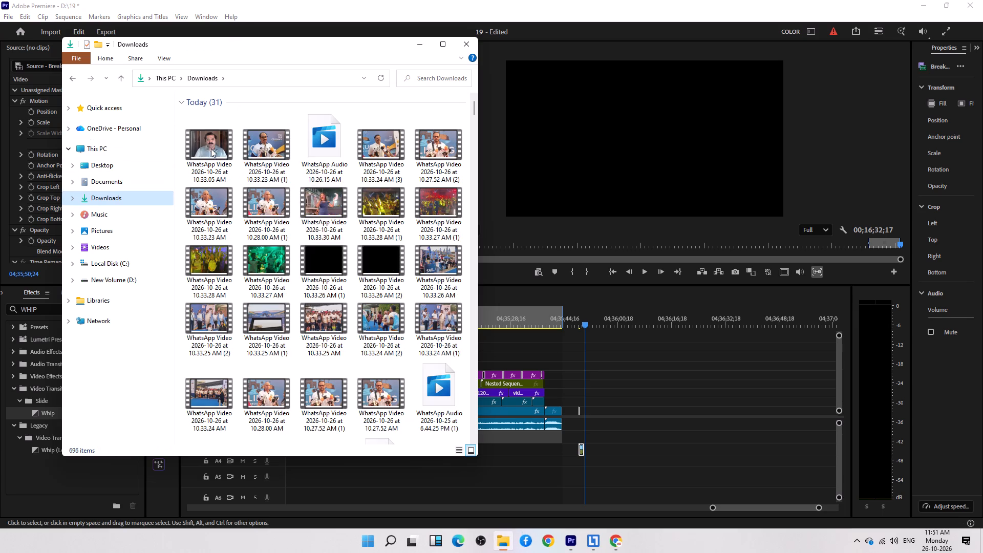
drag(204, 146, 593, 413)
click(622, 379)
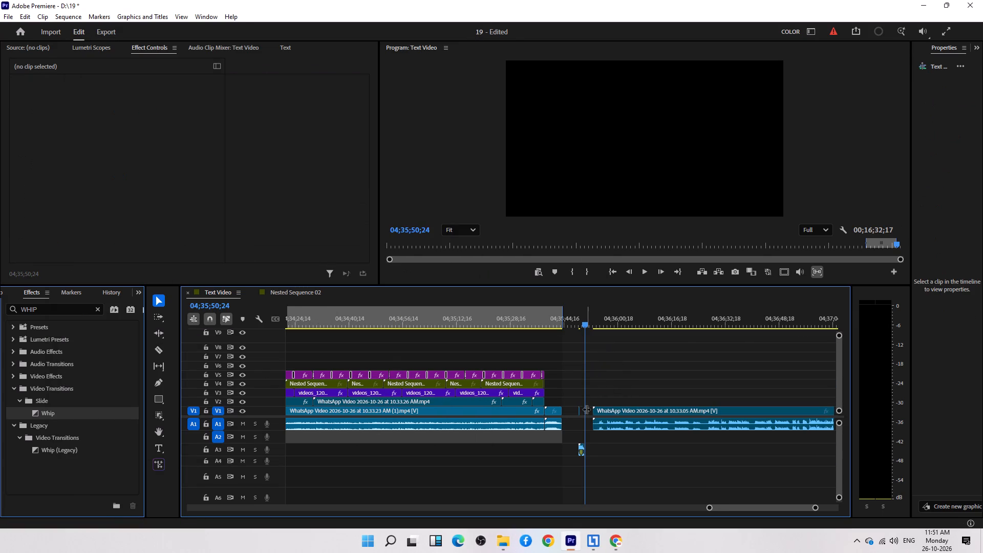
click(588, 412)
key(Delete)
Copy a full-length Nested Sequence 02 clip from V4 and paste six copies back to back from the 10.33.05 AM video's start.
key(Up)
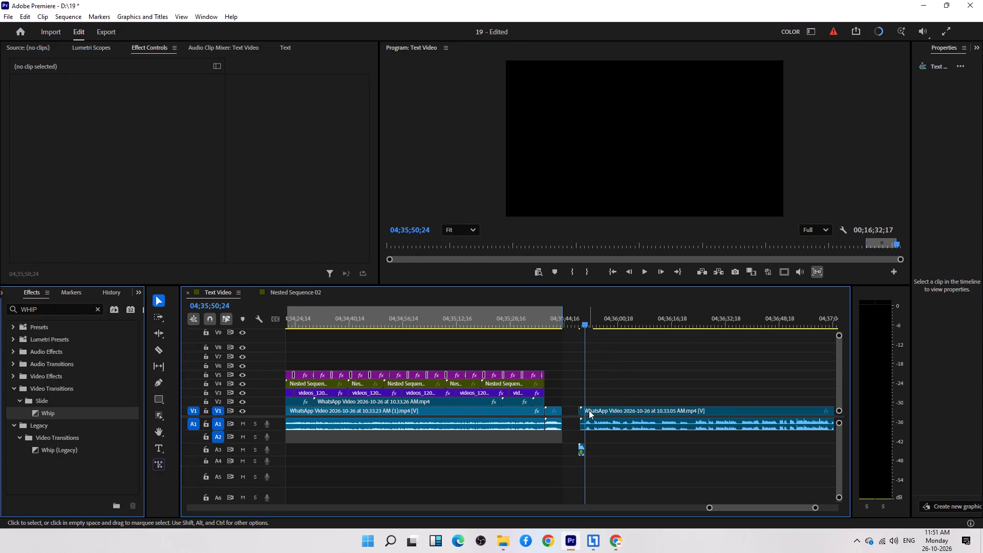
key(Up)
click(682, 401)
key(Up)
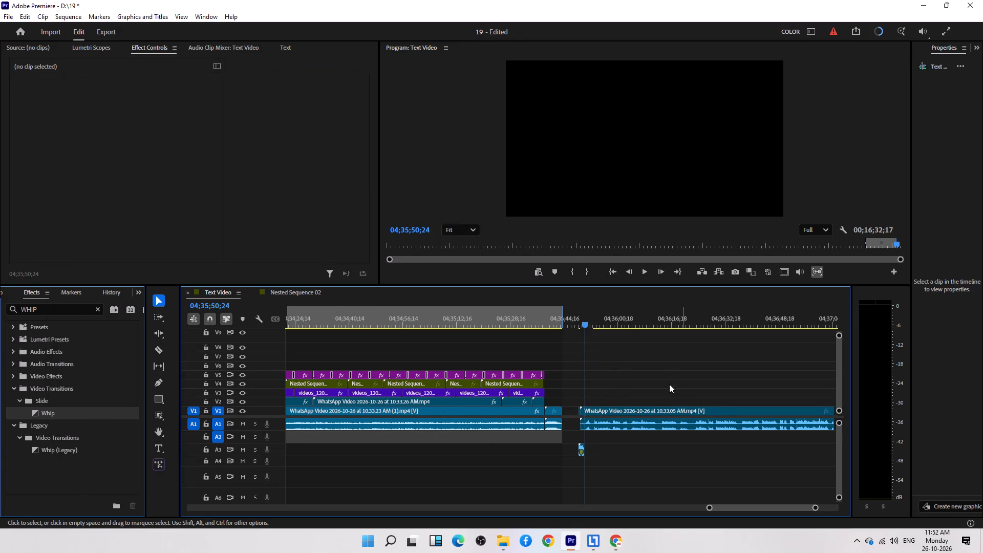
click(667, 376)
key(Down)
key(Down)
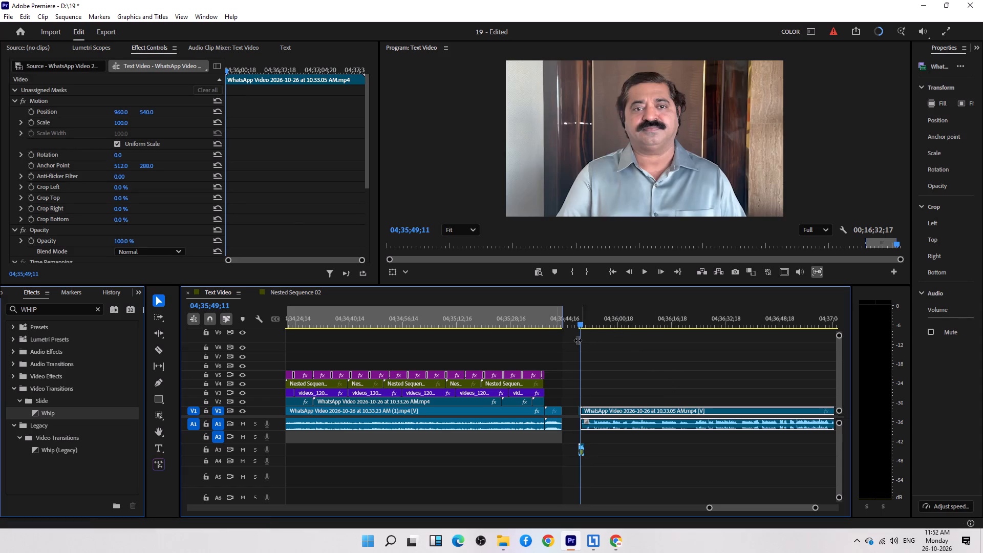
click(407, 381)
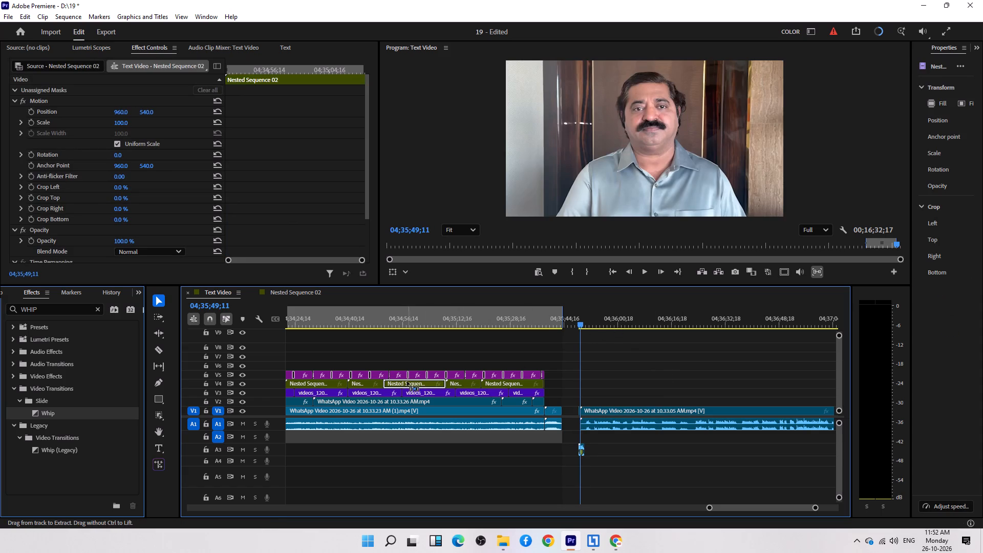
key(ctrl+c)
key(ctrl+v)
key(ctrl+v)
key(ctrl+v)
key(ctrl+v)
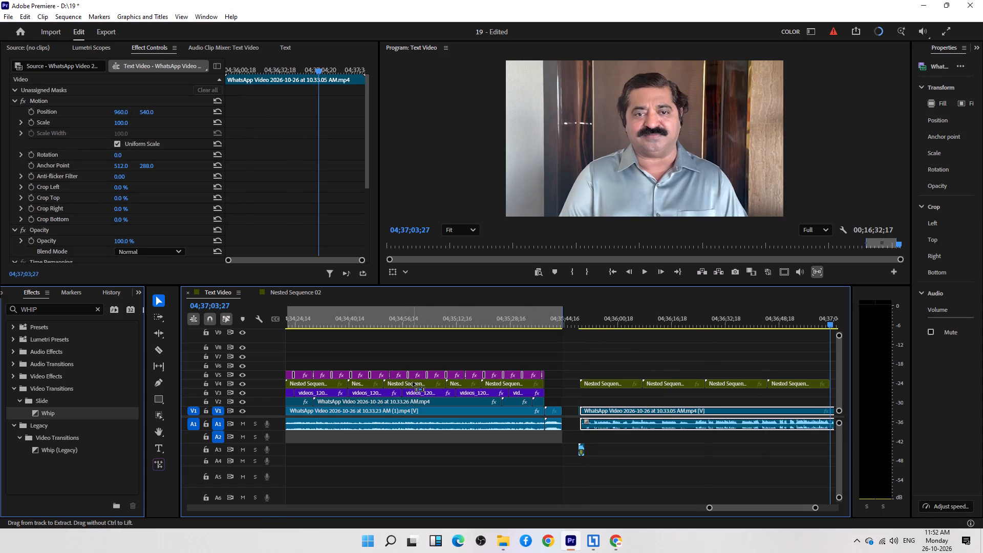
key(ctrl+v)
key(ctrl+v)
Cut the last Nested Sequence 02 copy at the 10.33.05 AM video's end and delete the leftover piece.
key(Up)
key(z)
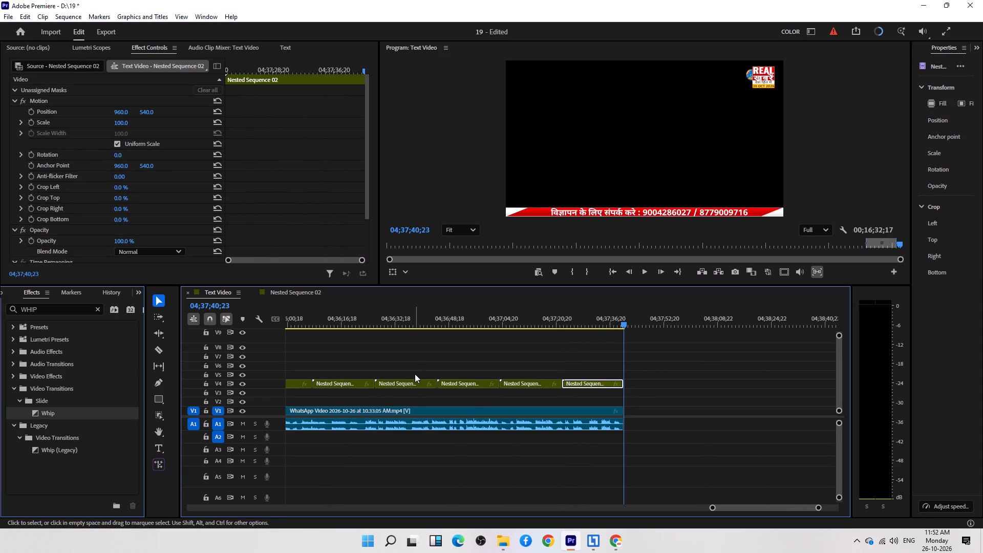
key(equal)
key(equal)
key(equal)
key(equal)
key(equal)
key(equal)
key(equal)
key(equal)
key(equal)
key(equal)
drag(700, 350, 639, 397)
key(Delete)
Copy the End Bumbar with Music clip from the end of the Harbour Run segment and paste it directly after the 10.33.05 AM video.
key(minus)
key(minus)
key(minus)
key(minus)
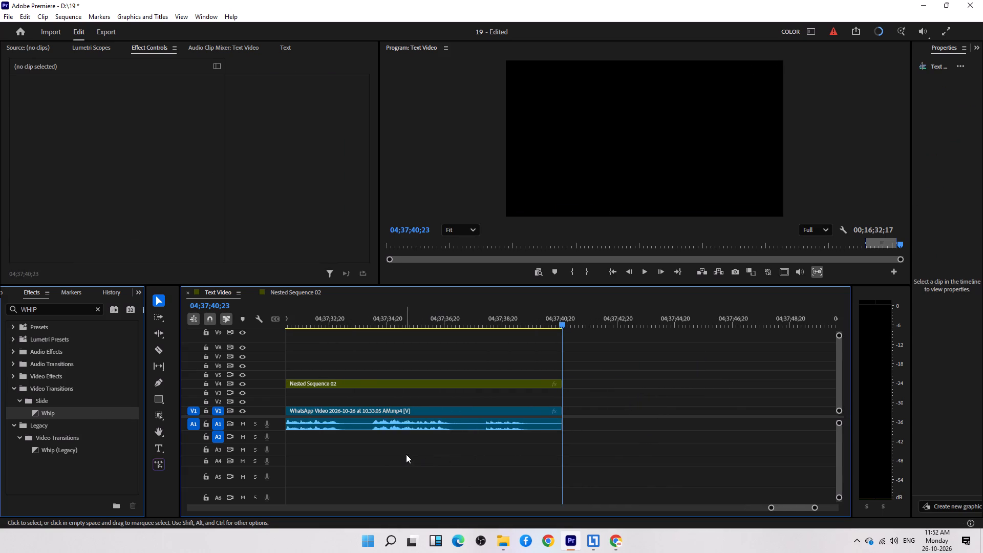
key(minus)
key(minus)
scroll(404, 453, up, 5)
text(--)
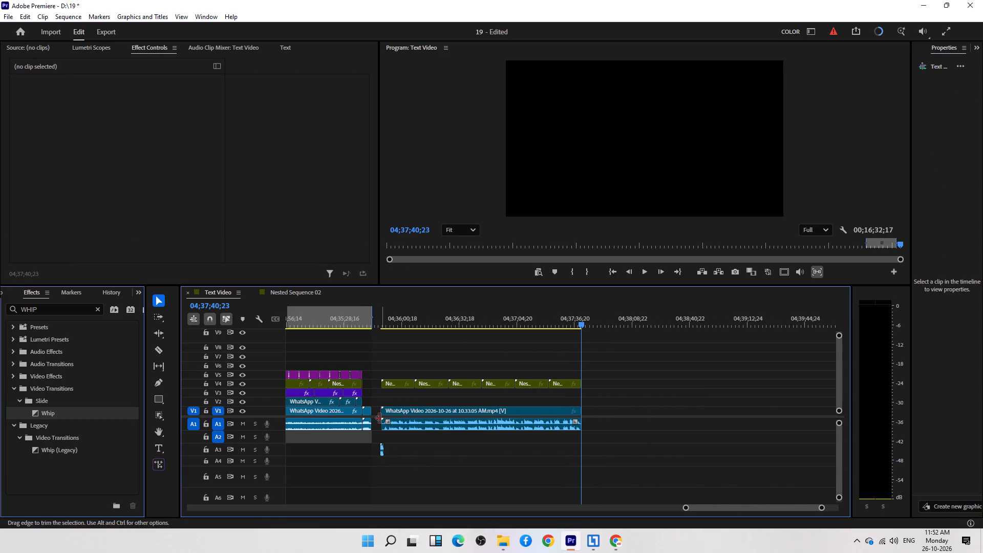
click(369, 411)
key(ctrl+c)
key(ctrl+v)
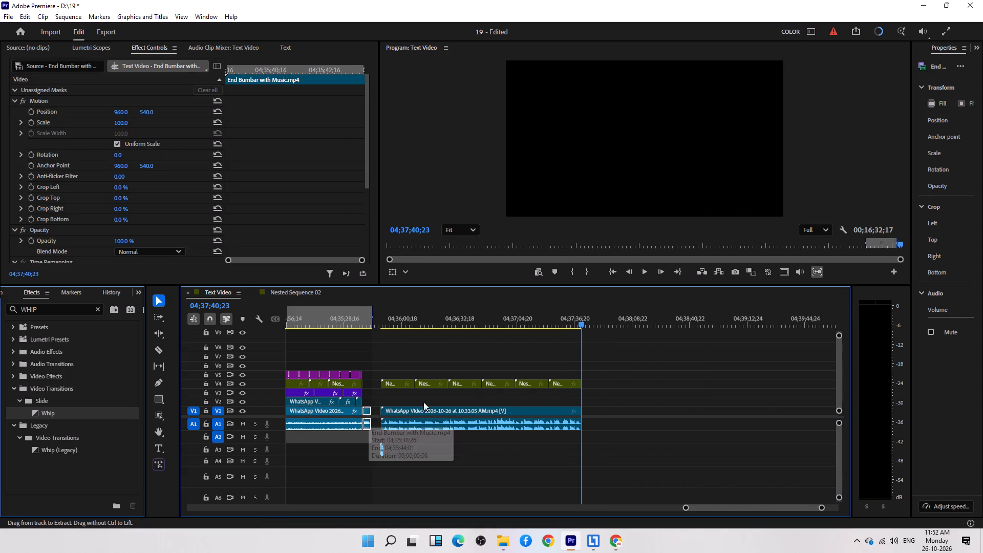
Mark the whole new segment, from the Breaking Bug clip through the End Bumbar, as the sequence's in/out range.
drag(641, 367, 377, 487)
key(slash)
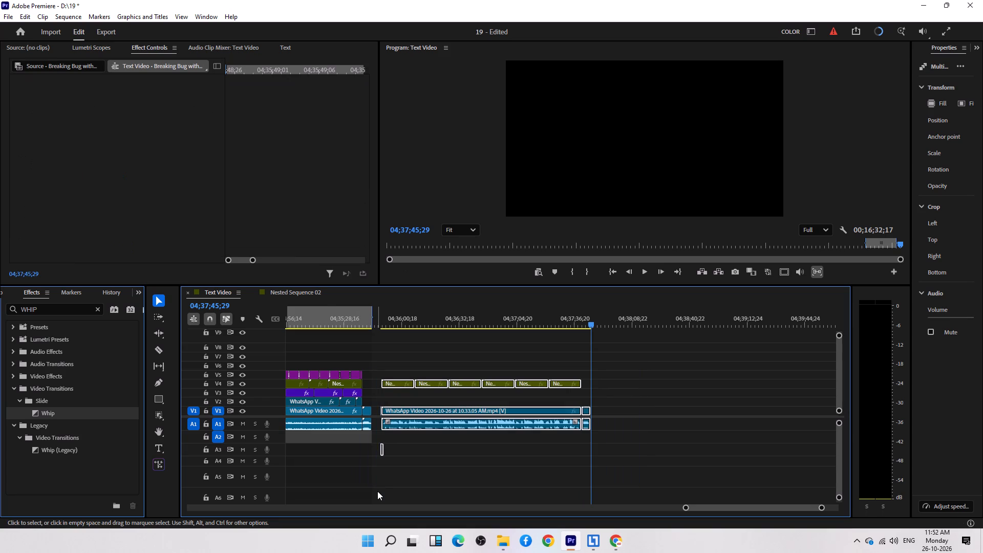
Open the media export settings for the marked range of the Text Video sequence.
key(ctrl+m)
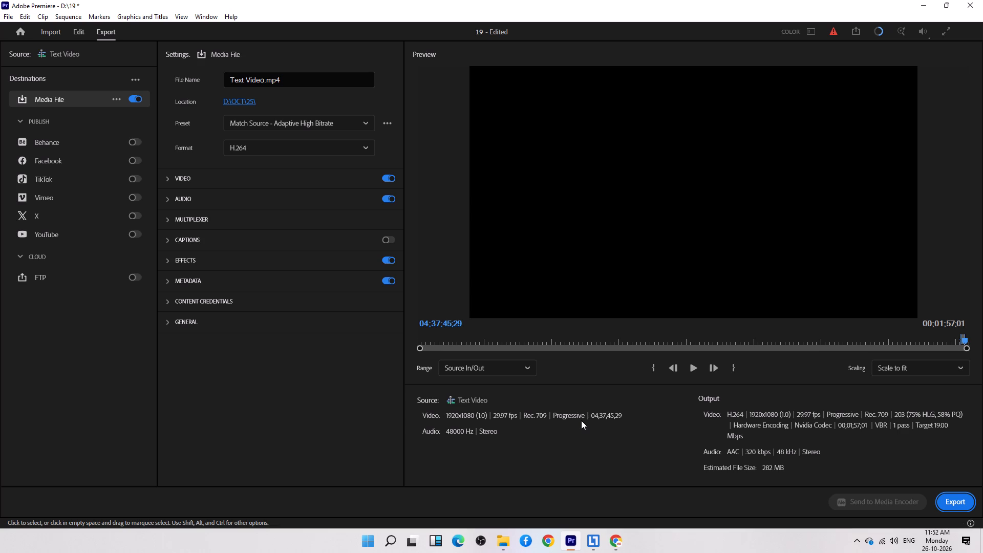
Name the output file 5 and export the marked range of the Text Video sequence as H.264.
double_click(236, 107)
click(982, 0)
triple_click(306, 77)
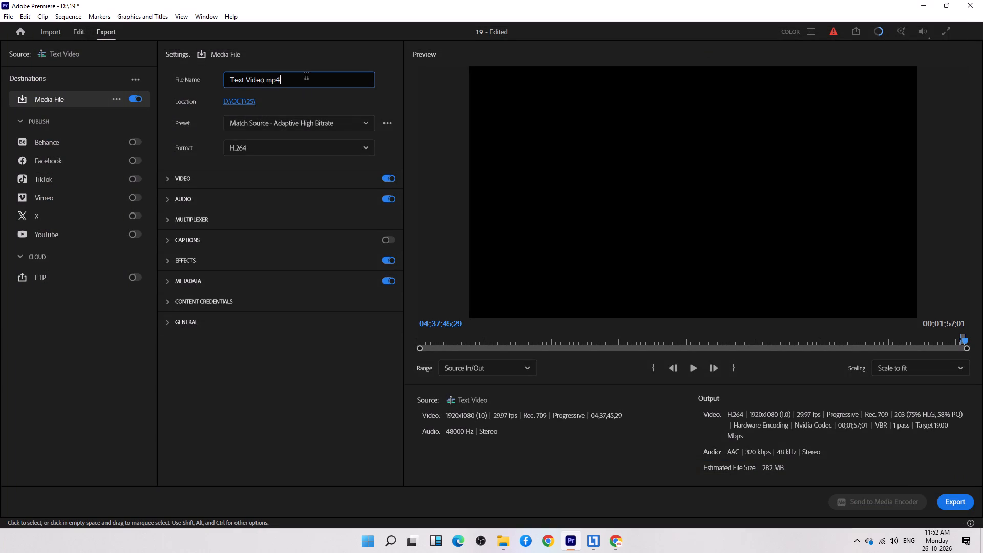
key(5)
key(Return)
click(963, 502)
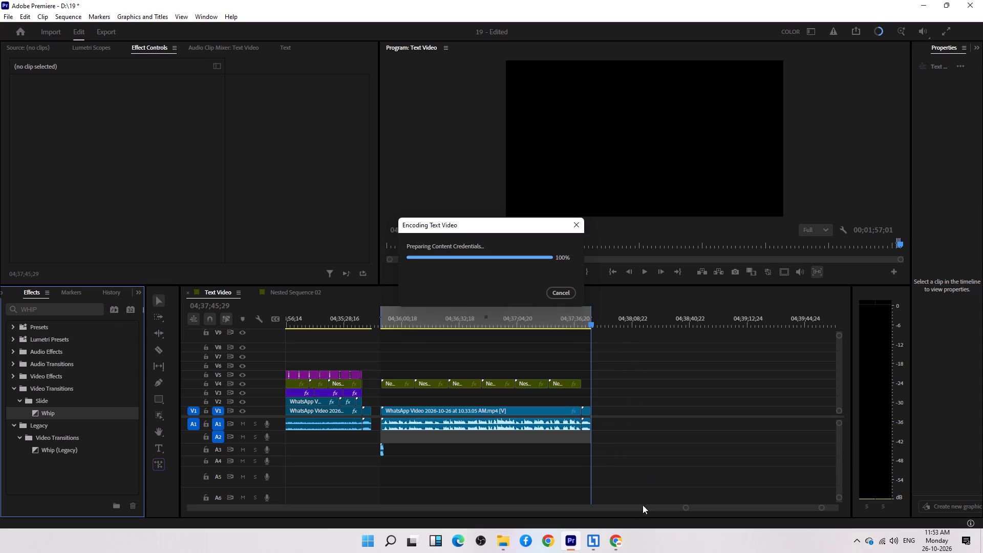
Switch to YouTube Studio in Chrome and publish the Alibaug Harbour Run 2026 video with Public visibility.
click(621, 539)
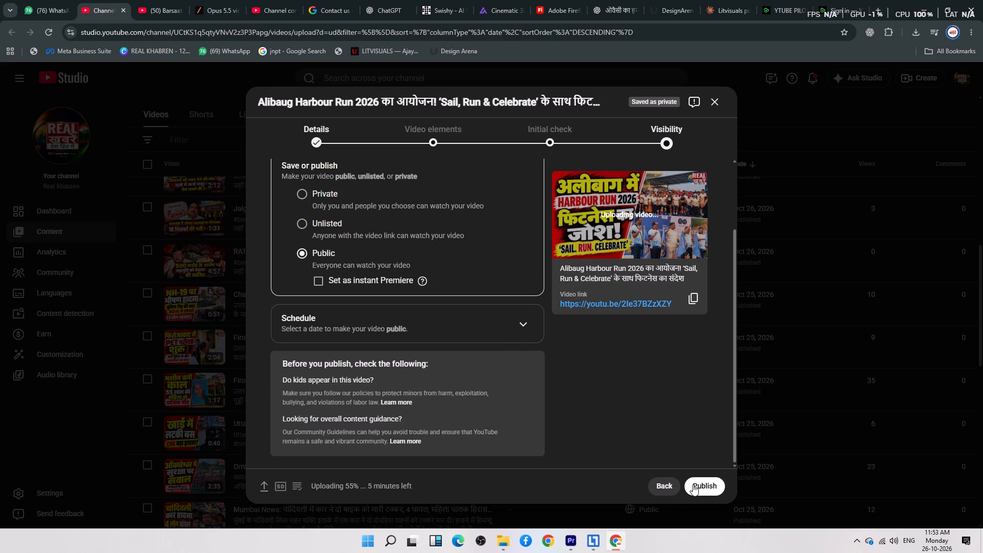
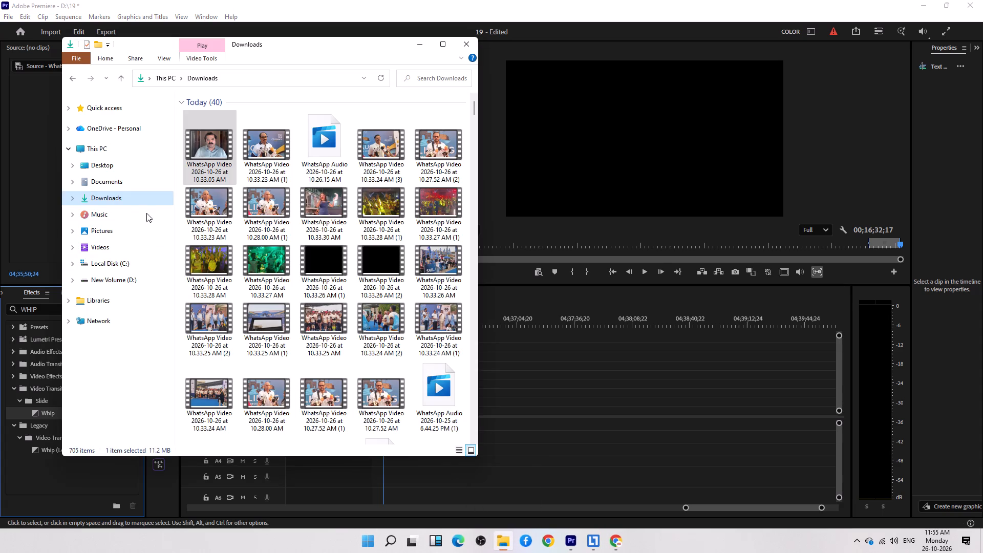
Place the 11.22.14 AM WhatsApp audio from Downloads on track A3 of the Text Video sequence, in empty space after the existing clips.
click(138, 195)
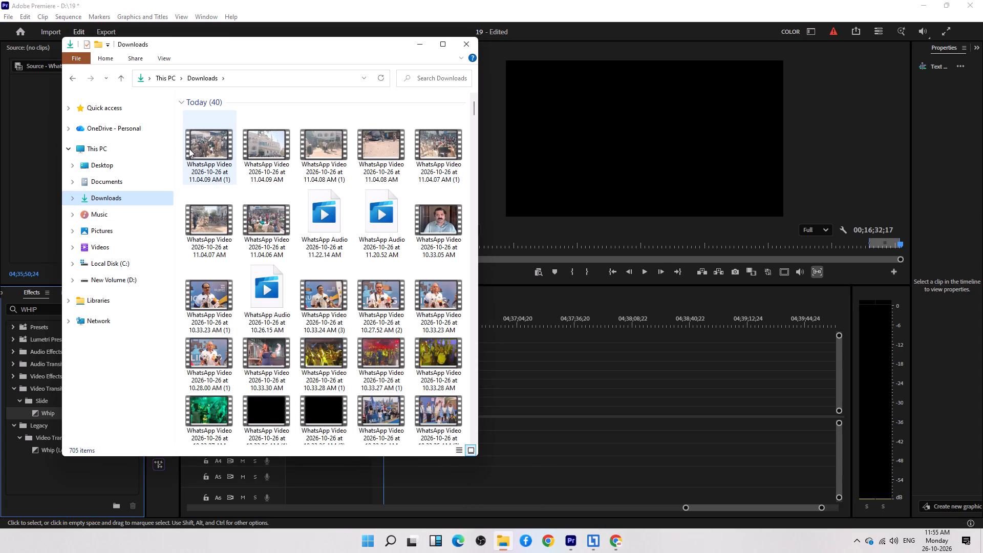
drag(320, 213, 538, 436)
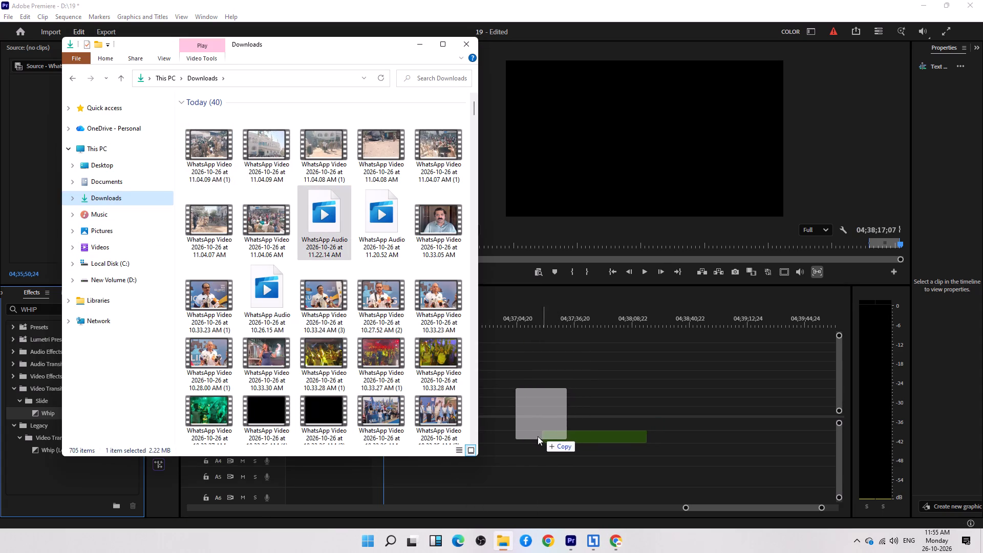
drag(538, 436, 516, 451)
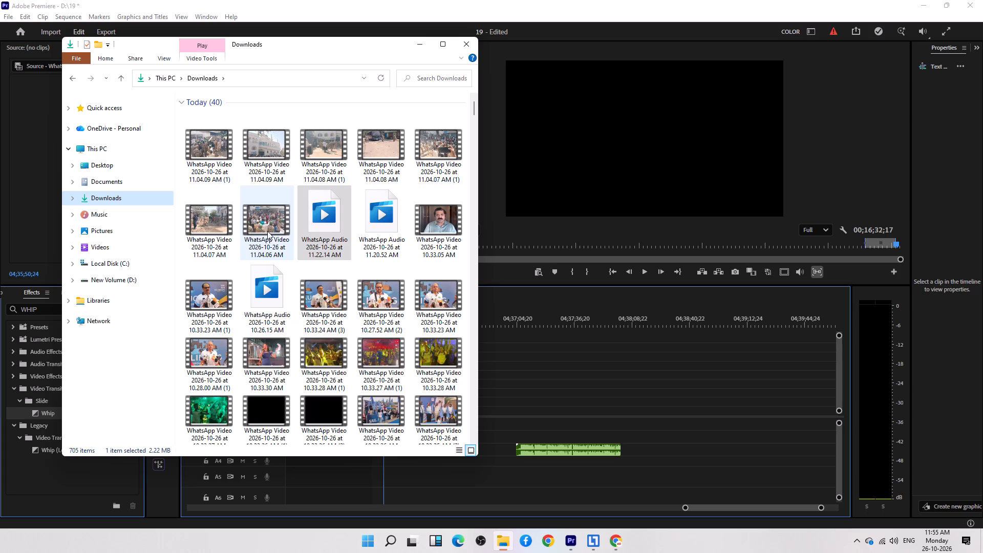
Place the WhatsApp videos 11.04.06 AM, 11.04.07 AM, 11.04.07 AM (1) and 11.04.08 AM from Downloads consecutively on V1, above the new audio.
drag(274, 218, 526, 416)
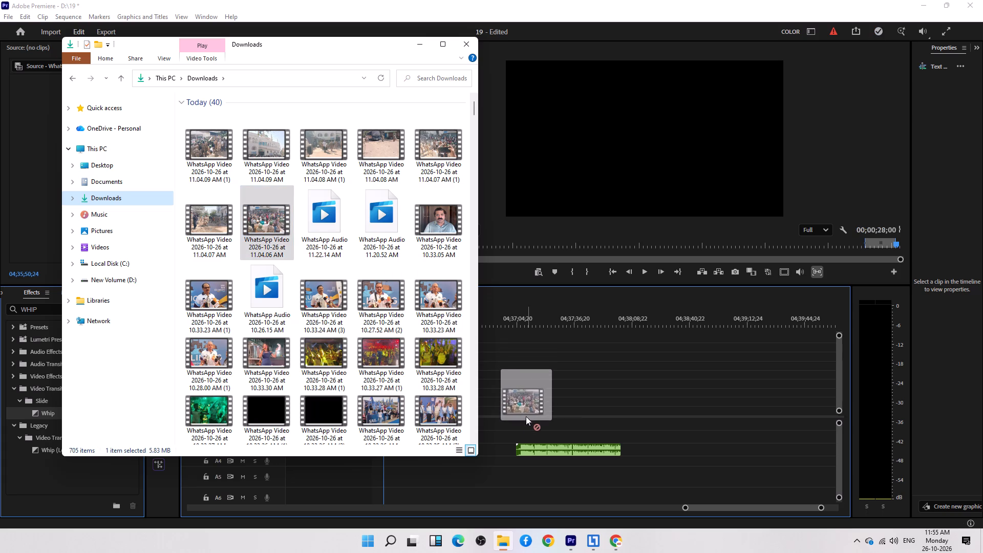
drag(526, 416, 526, 419)
drag(255, 214, 563, 383)
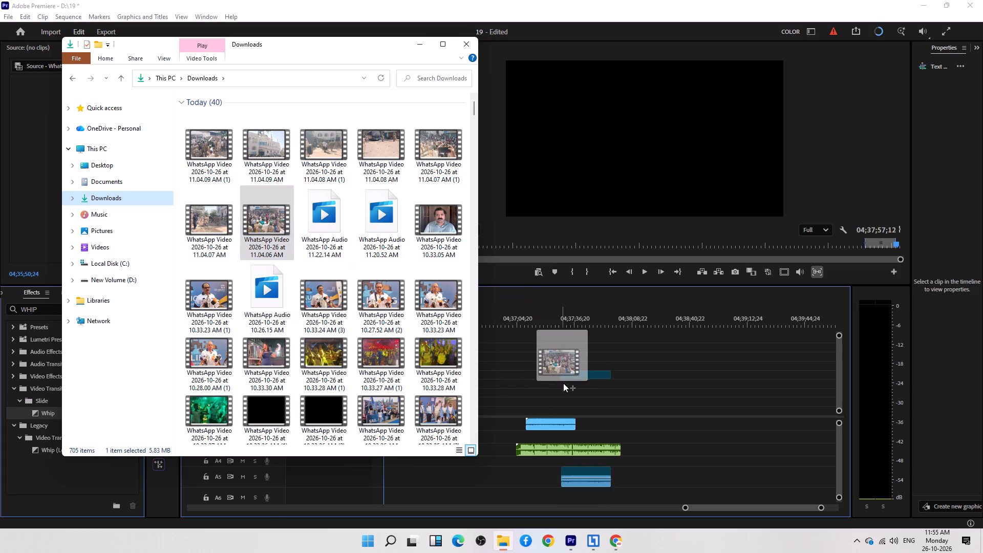
drag(563, 383, 529, 411)
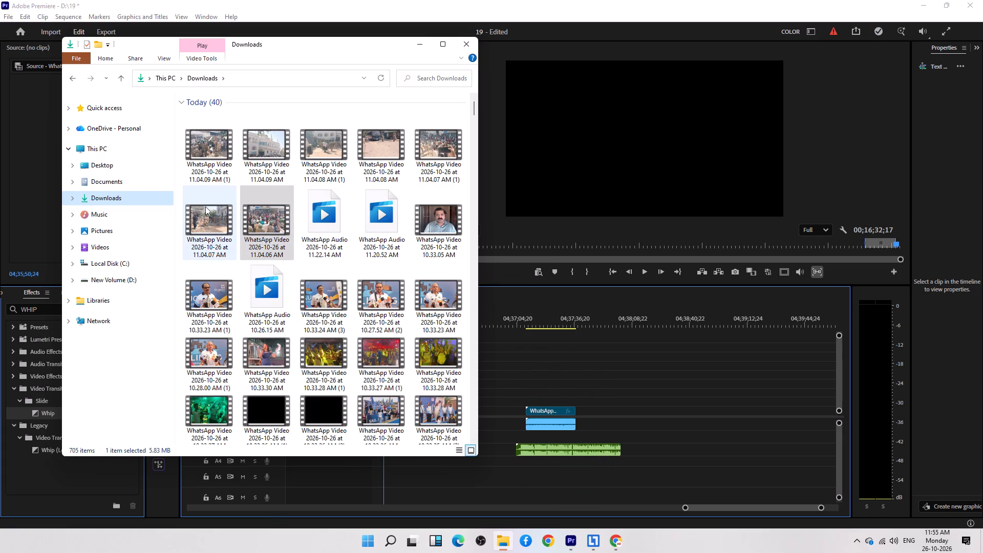
drag(220, 220, 579, 416)
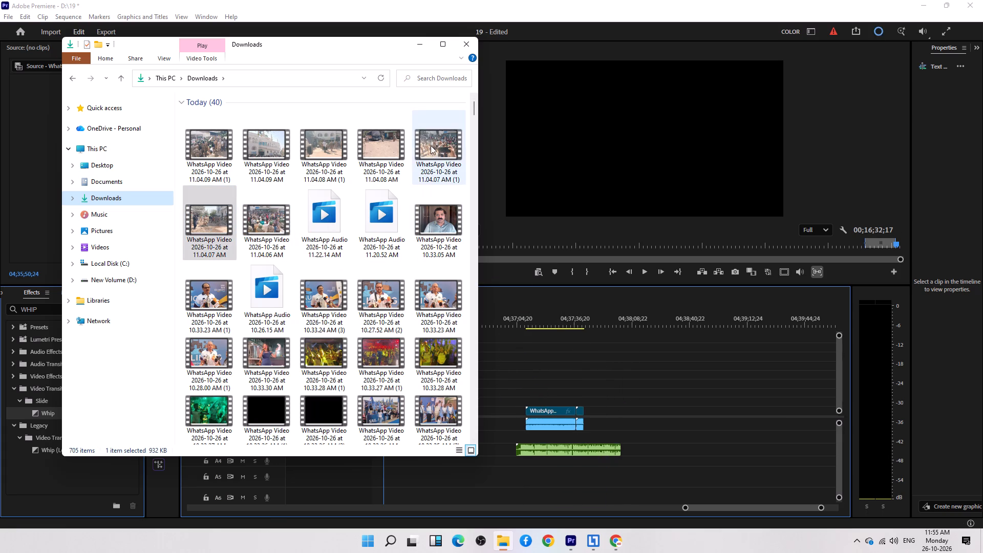
drag(432, 144, 586, 422)
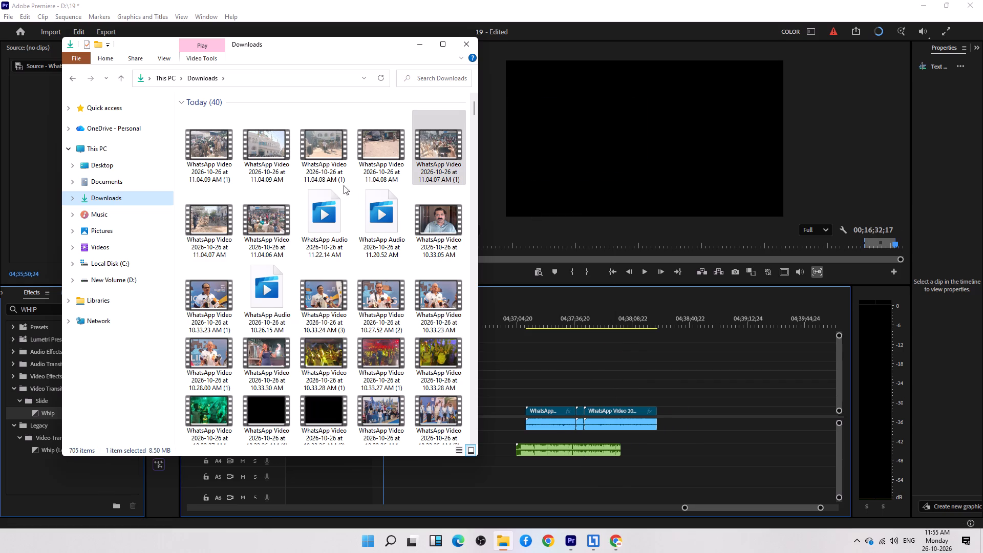
drag(388, 154, 659, 423)
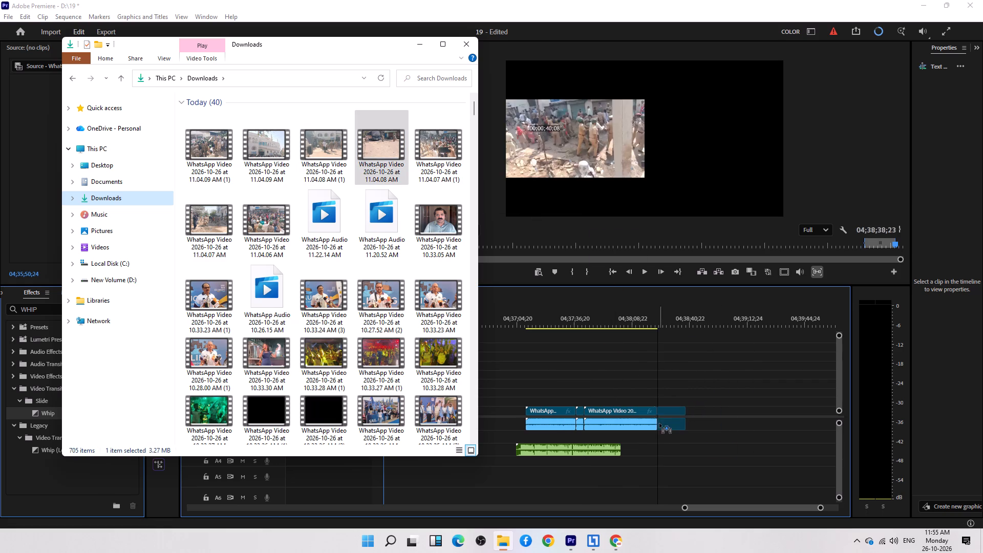
Ripple delete the empty gap on V1 between the previous segment and the newly placed clips.
click(699, 349)
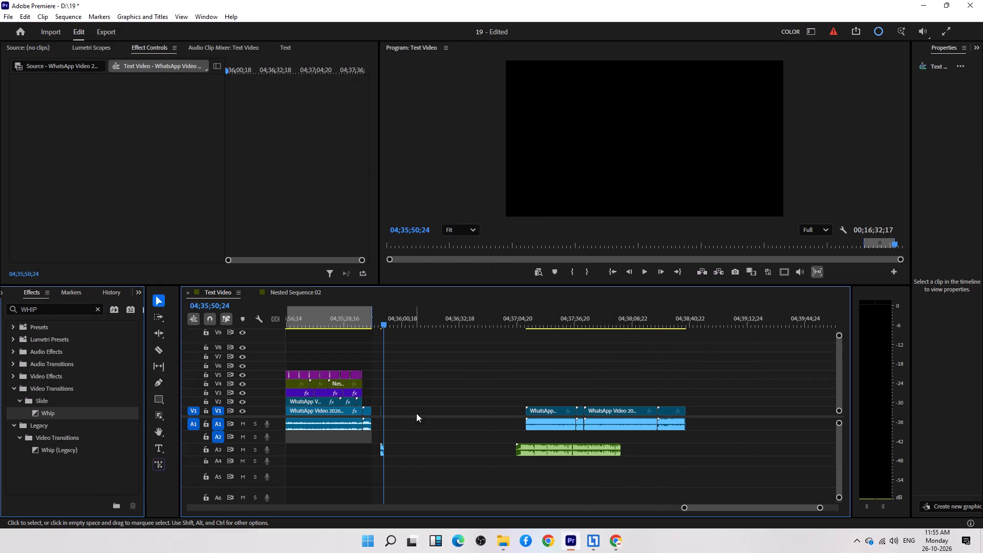
click(419, 407)
key(Delete)
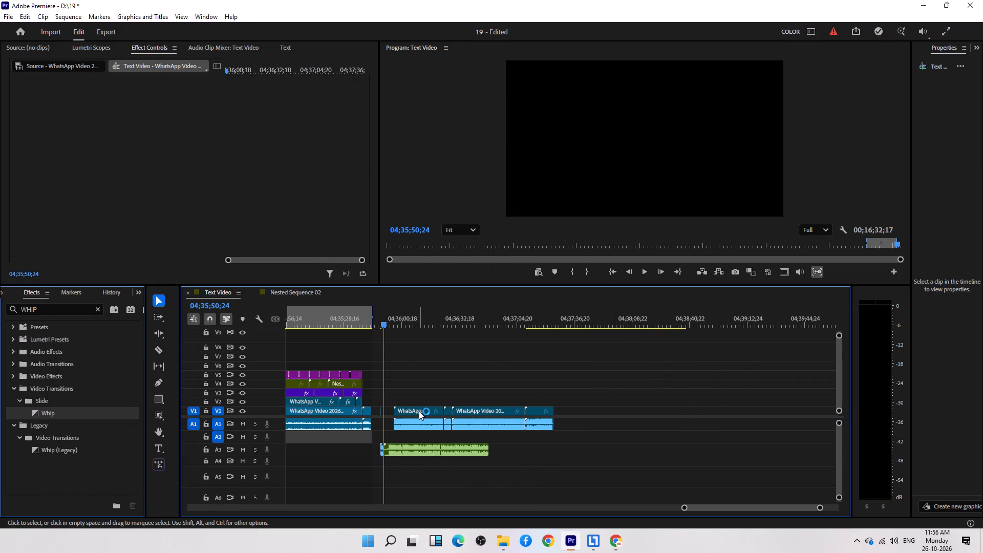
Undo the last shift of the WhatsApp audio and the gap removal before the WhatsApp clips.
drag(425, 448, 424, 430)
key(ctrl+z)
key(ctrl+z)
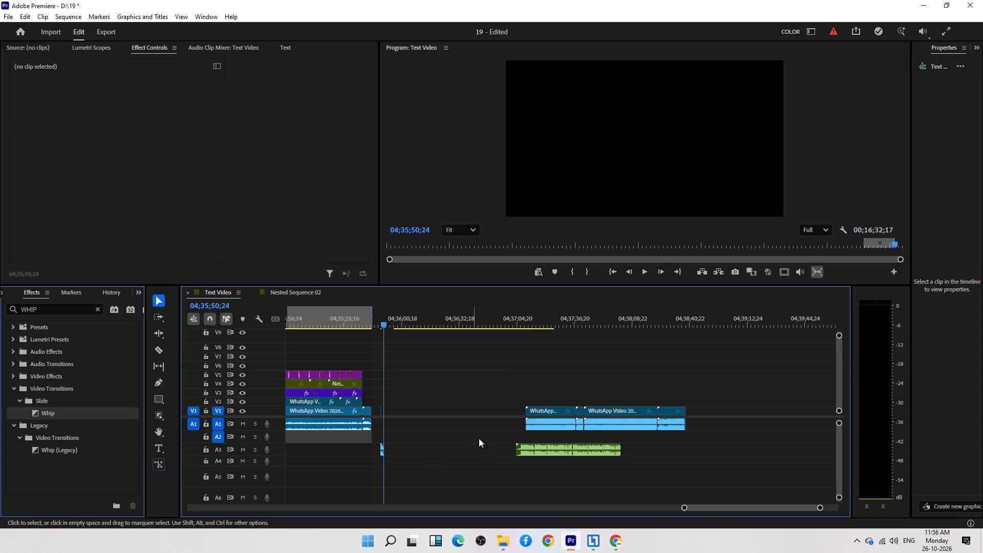
Move the WhatsApp audio clip from track A3 to A2 and ripple-delete the empty gap before the WhatsApp video clips.
drag(560, 448, 559, 439)
drag(559, 447, 578, 438)
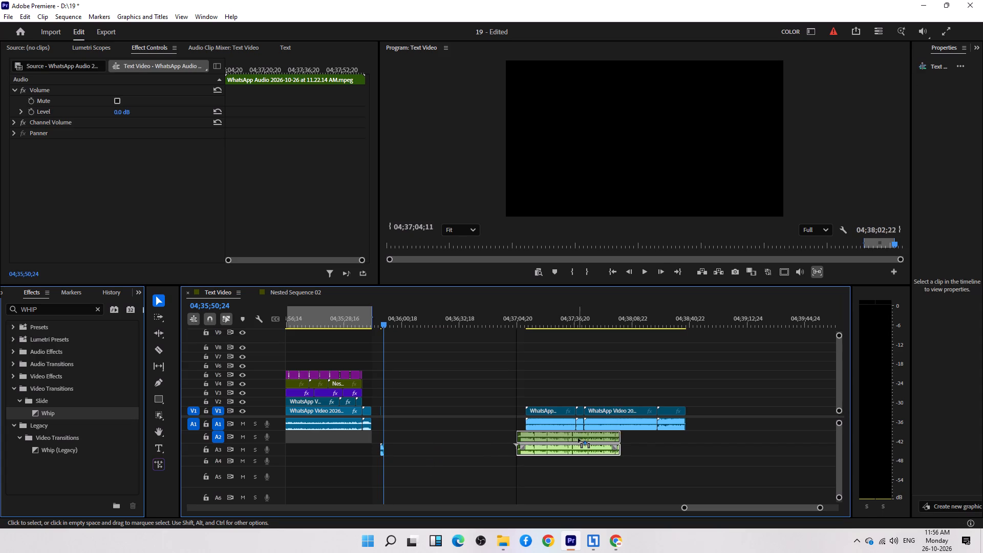
drag(578, 438, 586, 436)
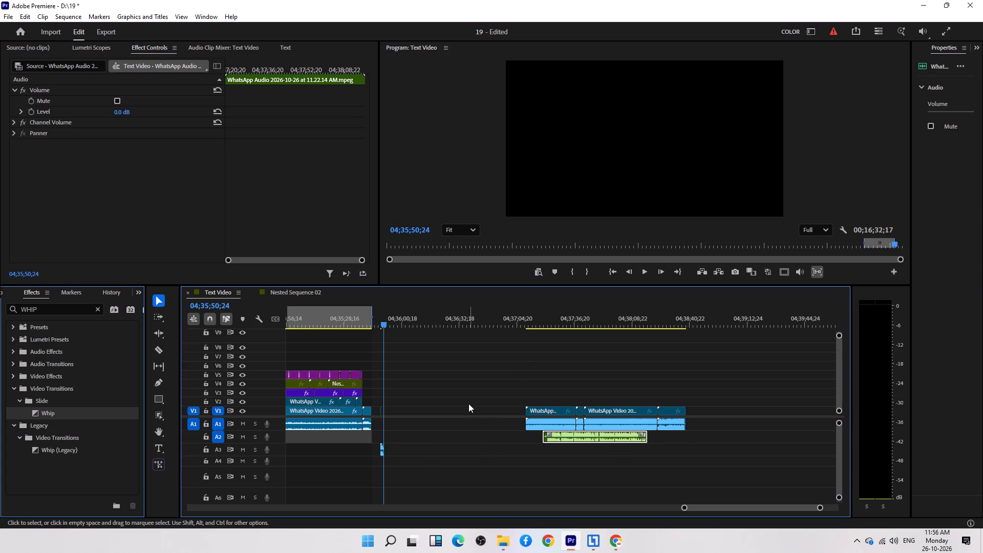
click(465, 401)
click(459, 414)
key(Delete)
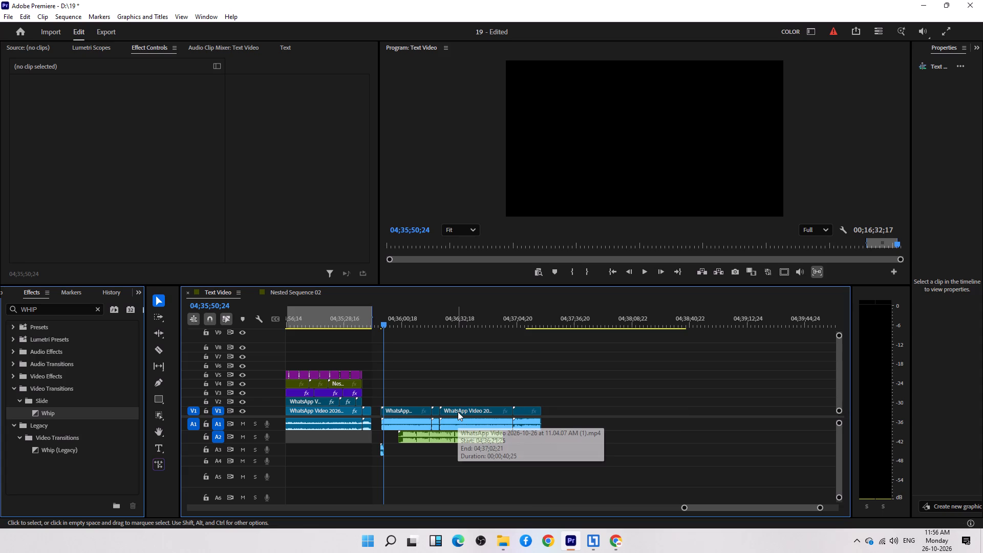
Trim the end of the WhatsApp Video 11.04.06 AM clip to about 11 seconds long and ripple-delete the gap left behind.
key(equal)
key(equal)
scroll(567, 431, down, 6)
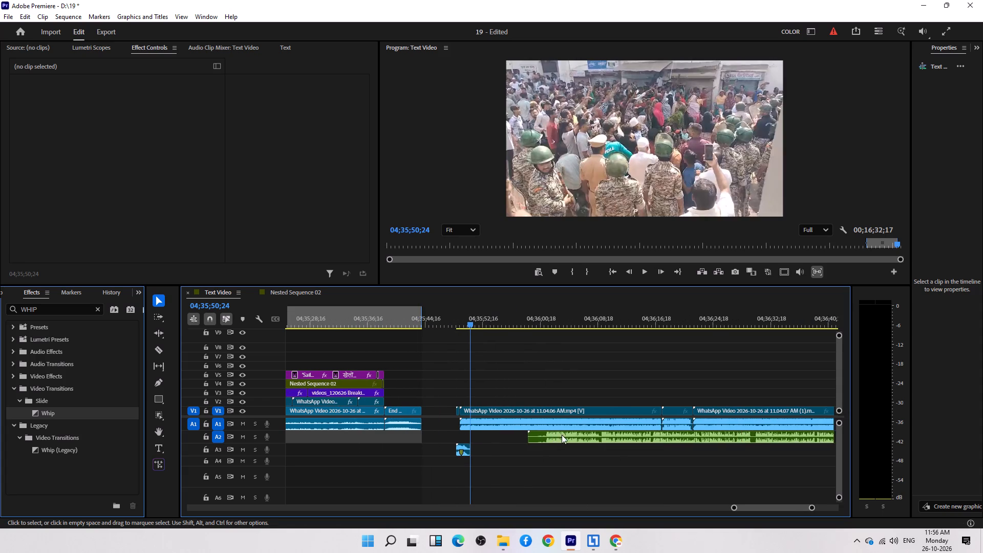
key(minus)
drag(610, 414, 551, 414)
click(573, 411)
key(Insert)
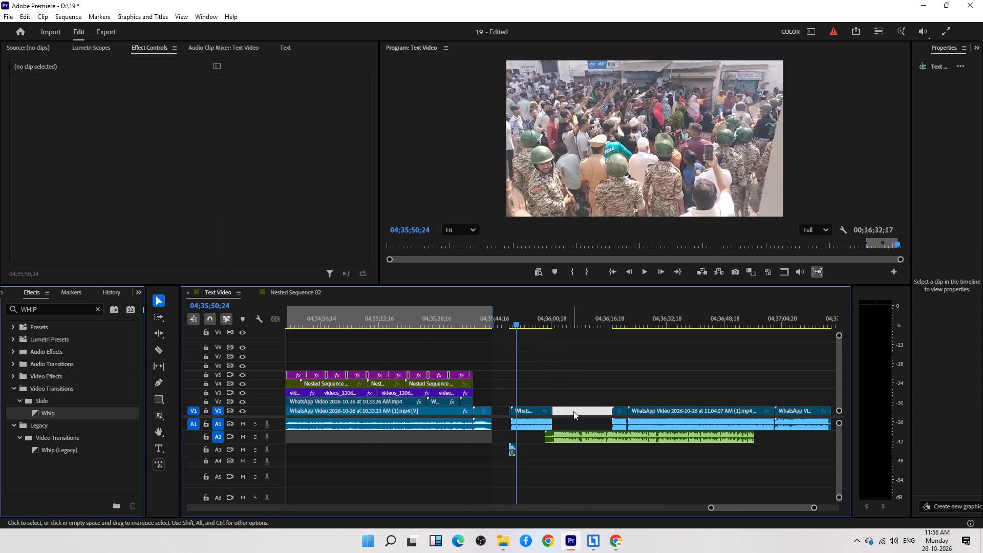
key(Delete)
Align the WhatsApp audio with the start of the first clip on track A1, overwriting the original sound, and play part of the last clip.
drag(590, 437, 577, 435)
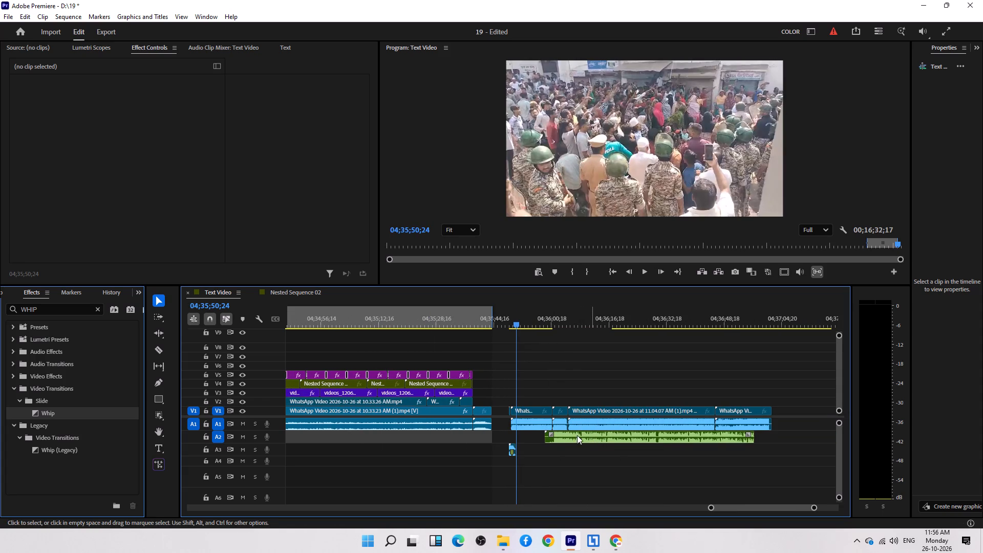
drag(577, 435, 559, 433)
drag(580, 434, 583, 433)
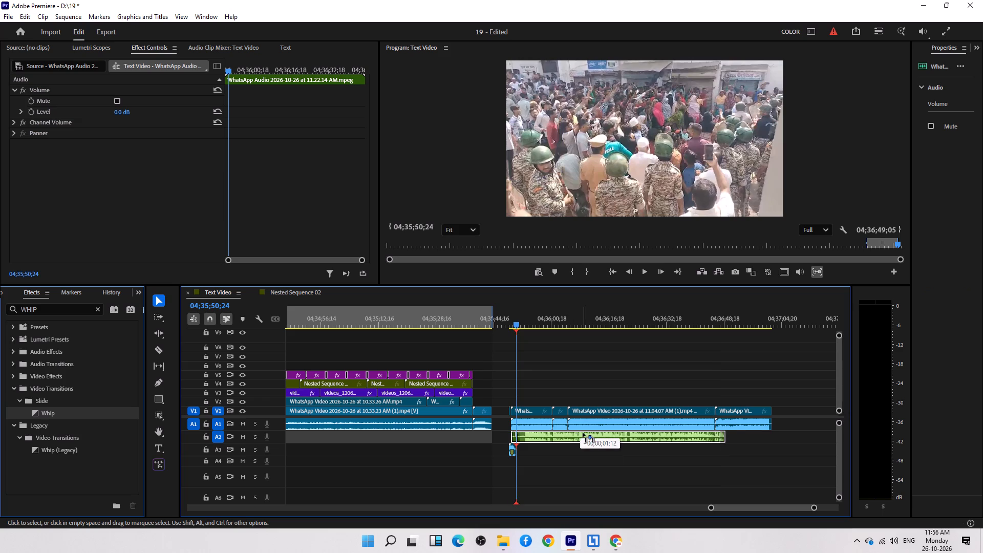
drag(583, 433, 581, 426)
scroll(588, 432, down, 6)
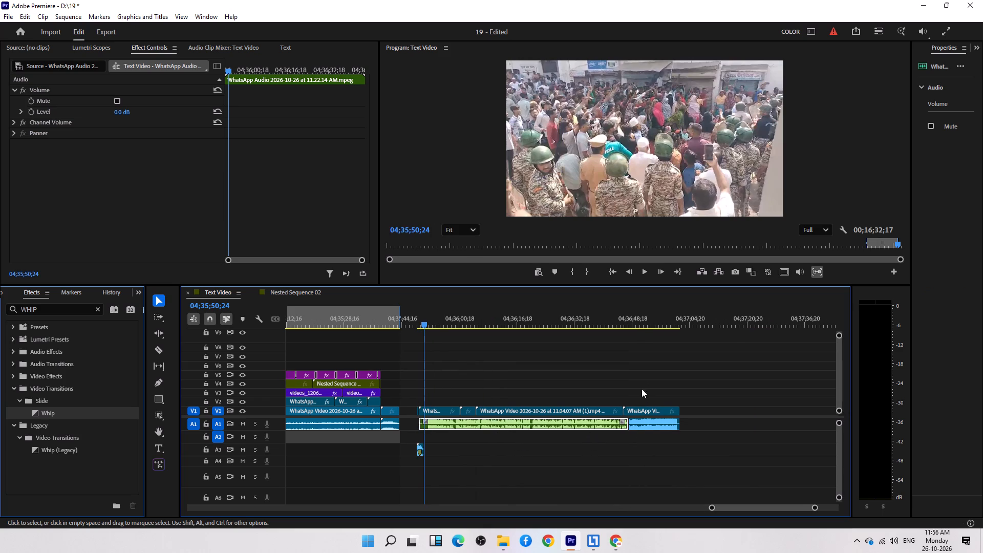
drag(644, 322, 638, 323)
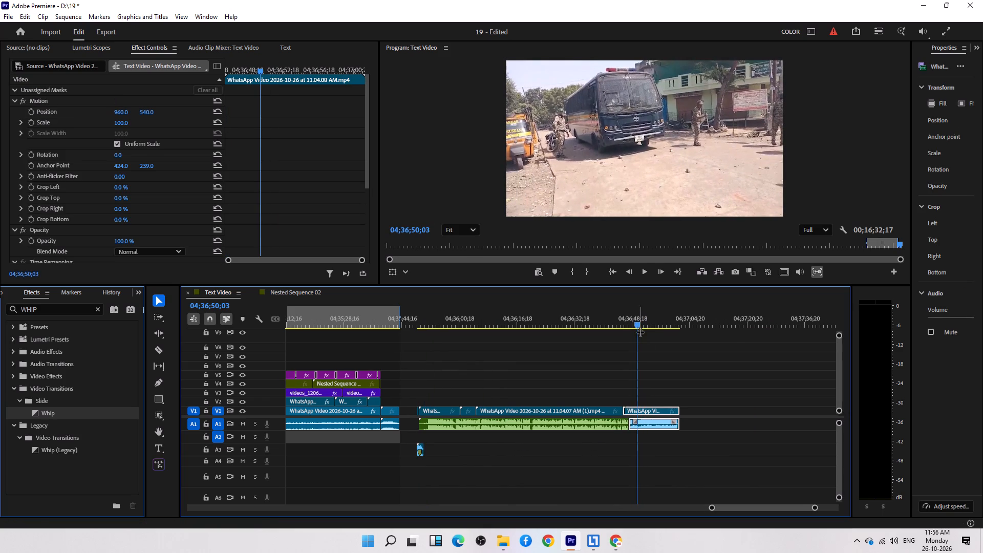
key(space)
key(space)
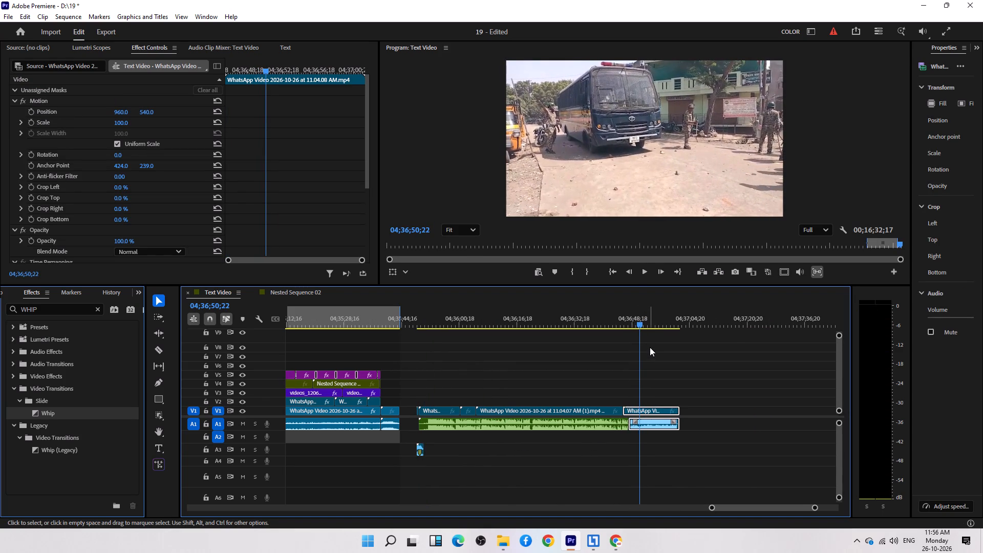
Copy the first two headline text, Nested Sequence 02 and RED TOP COMPOSE.mov clips from the earlier Mumbai woman driver story.
key(Up)
key(Up)
key(Up)
key(Up)
key(Up)
scroll(647, 344, up, 12)
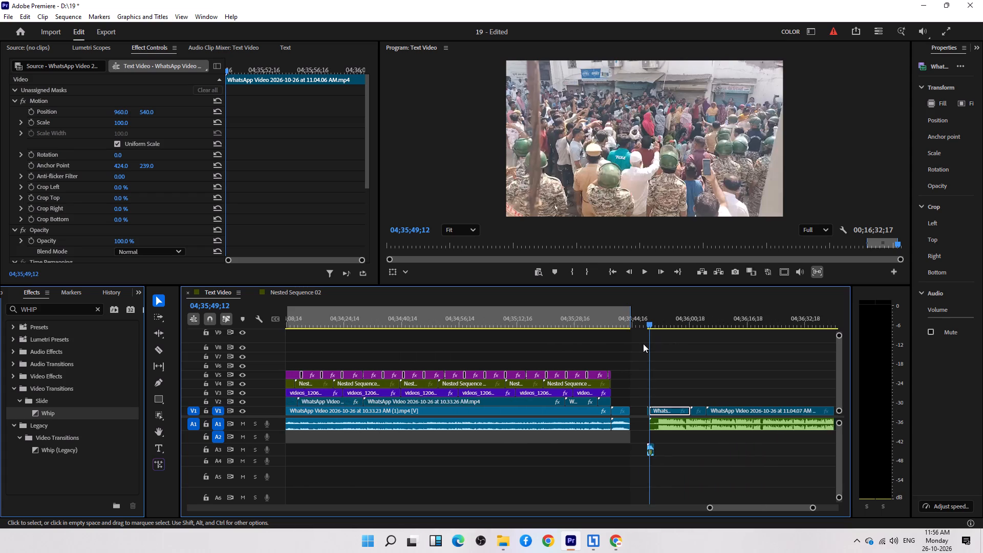
scroll(643, 344, up, 20)
scroll(643, 344, up, 20)
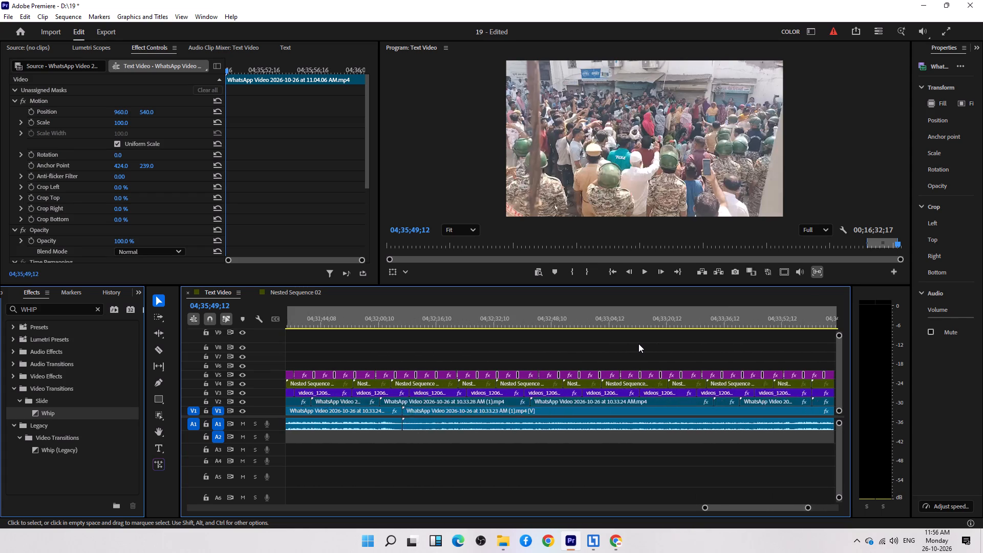
scroll(638, 344, up, 17)
key(minus)
key(minus)
key(minus)
scroll(498, 349, up, 2)
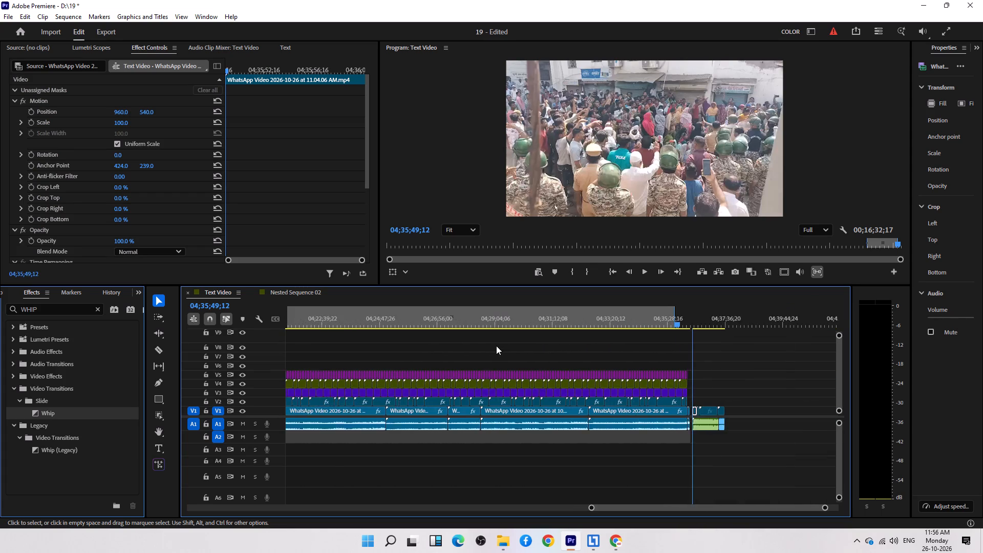
scroll(496, 346, up, 18)
drag(335, 320, 330, 320)
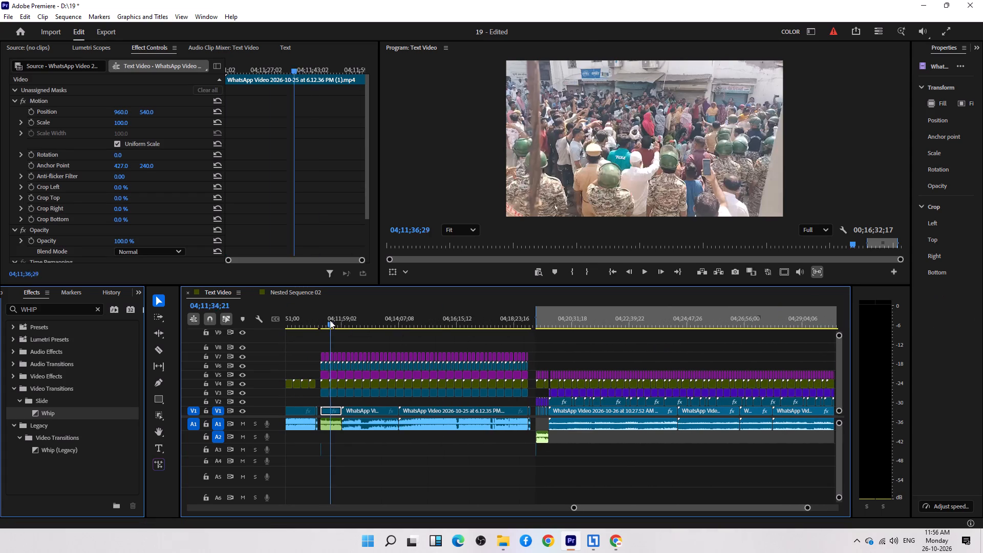
drag(330, 320, 327, 321)
key(equal)
key(equal)
key(equal)
key(equal)
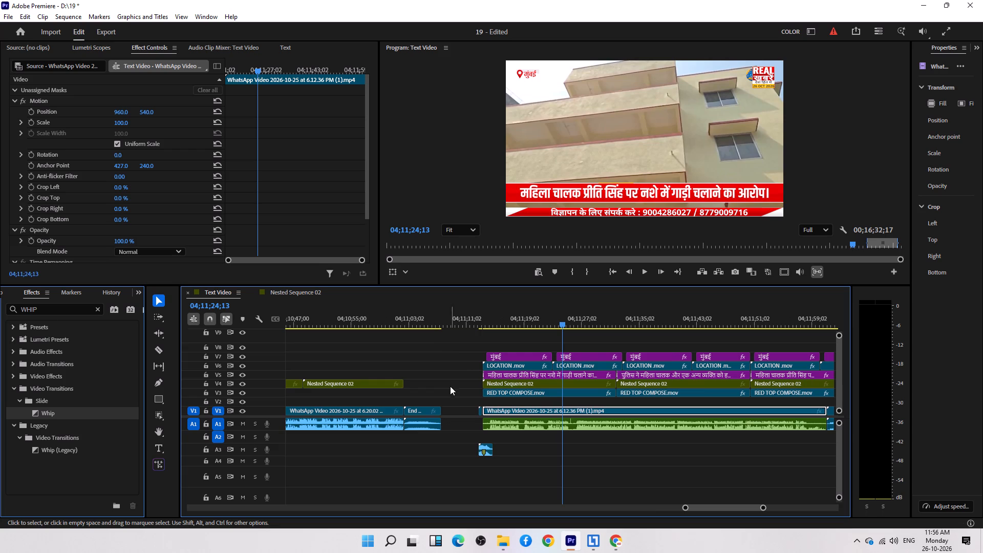
drag(447, 377, 688, 401)
key(ctrl+c)
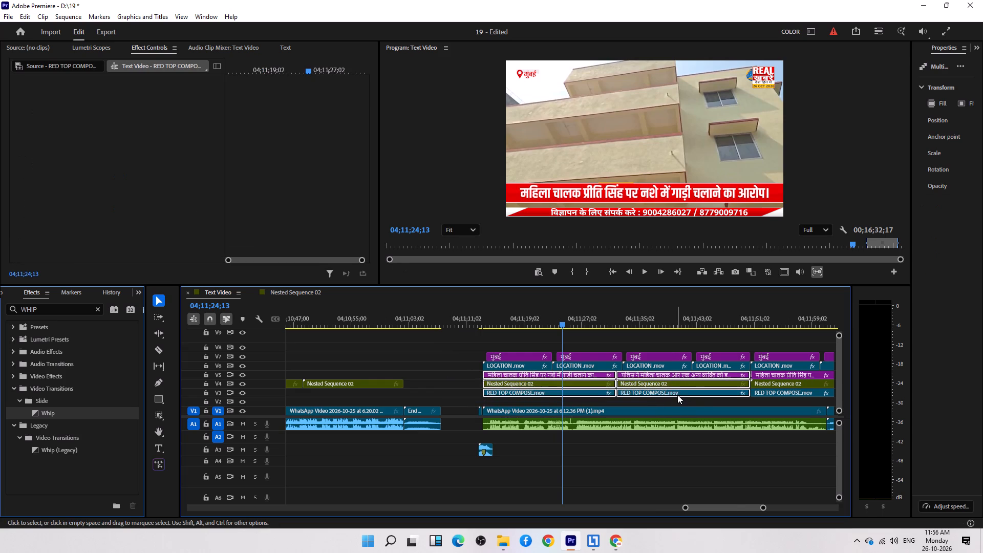
Paste the copied headline graphics at 04;35;49;12, the start of the new WhatsApp footage.
key(End)
key(Up)
key(Up)
key(Up)
key(Up)
key(Up)
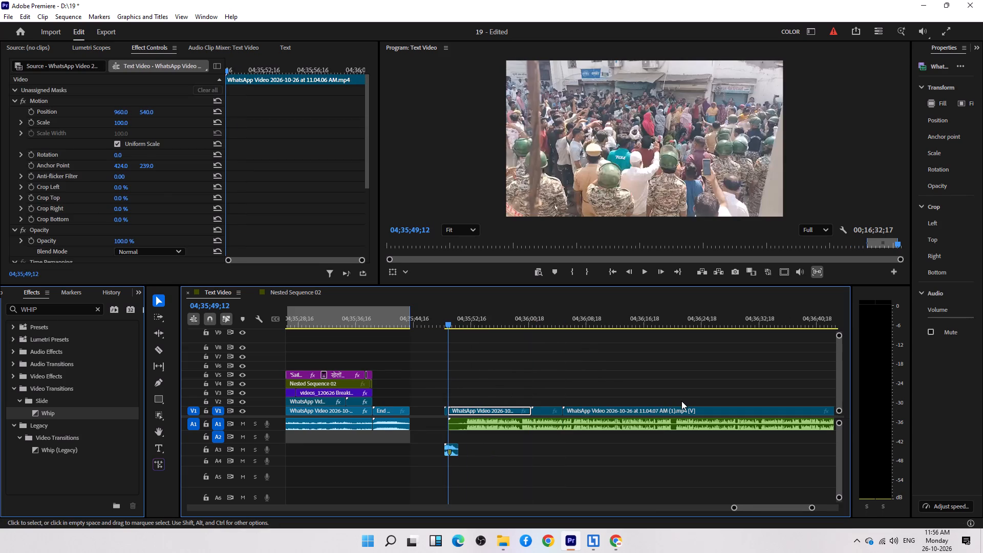
key(ctrl+v)
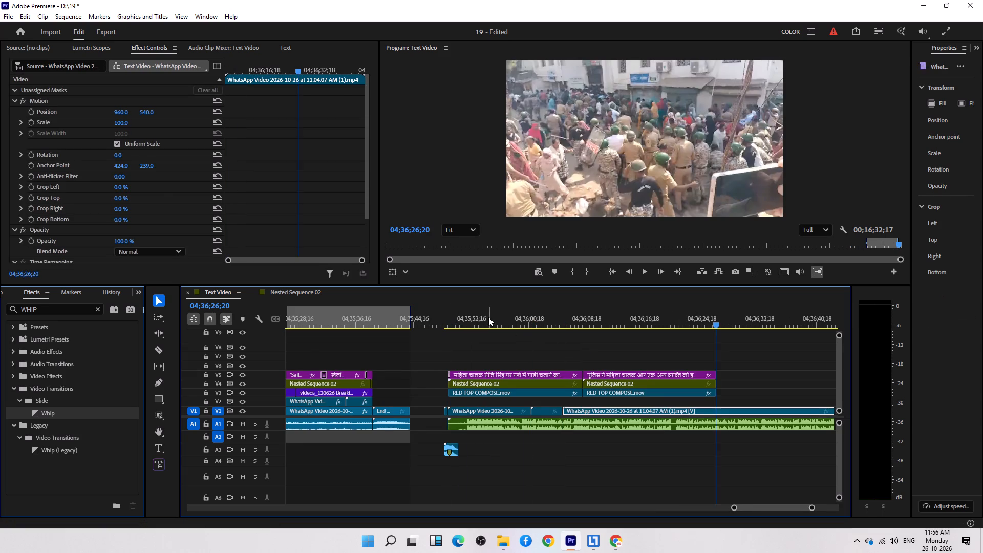
click(488, 317)
key(alt+Tab)
key(alt+Tab)
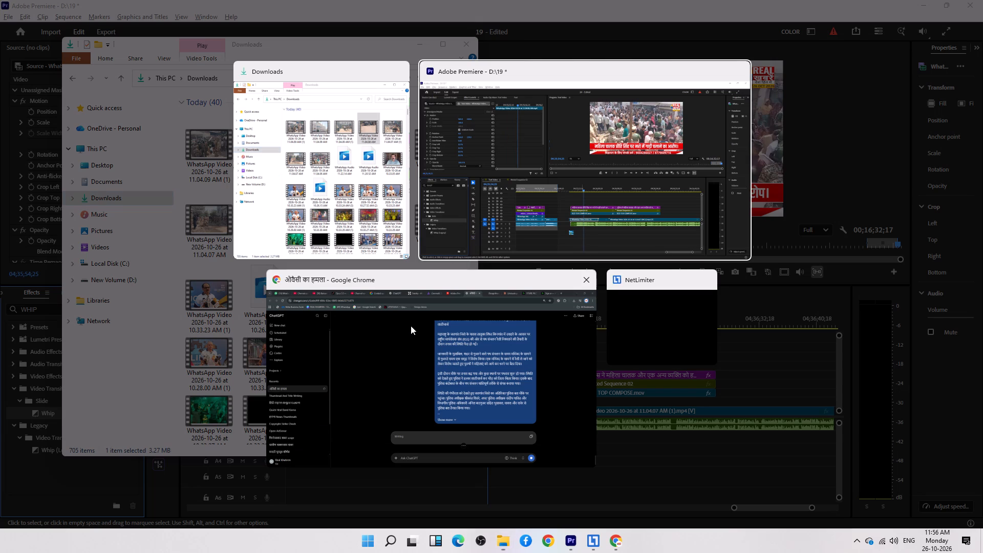
key(alt+Tab)
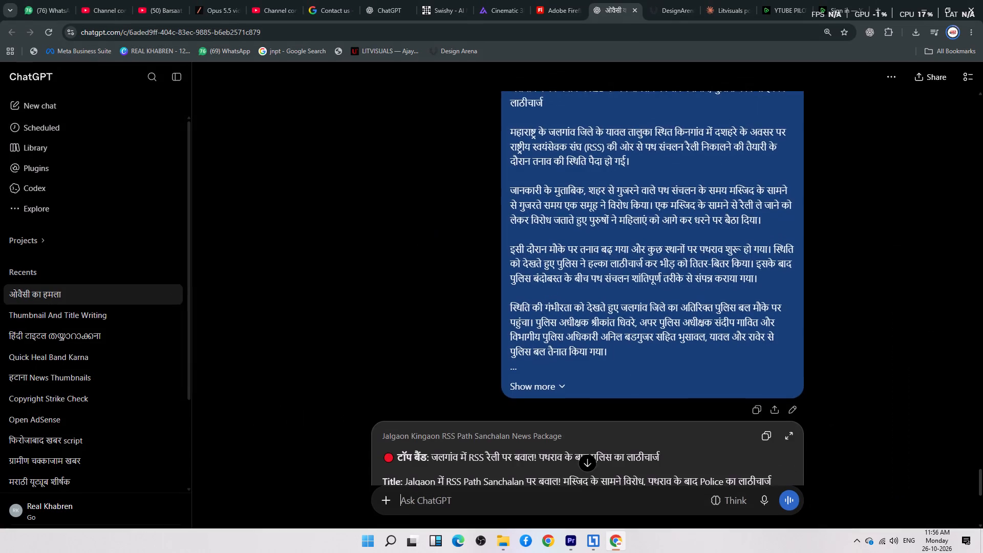
scroll(546, 282, down, 6)
triple_click(410, 221)
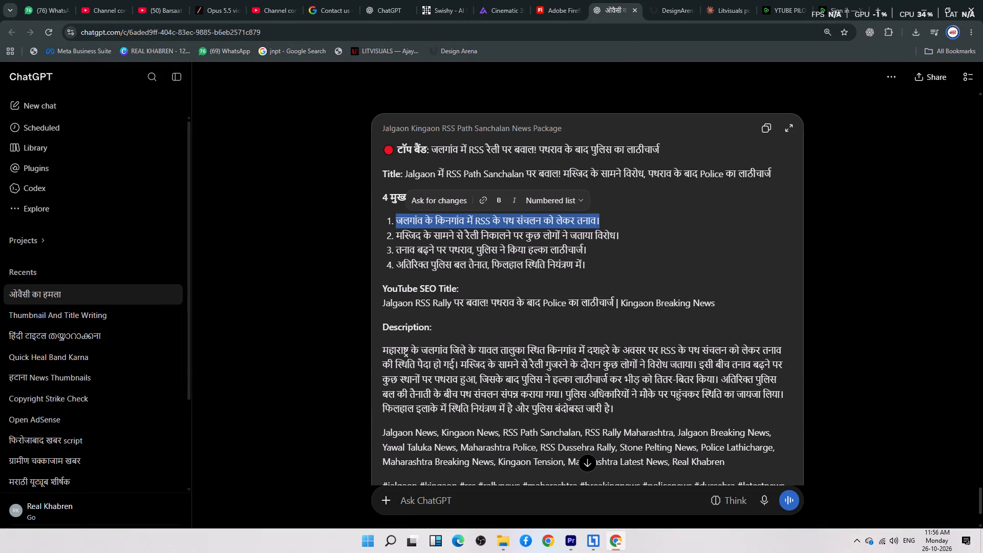
key(ctrl+c)
key(alt+Tab)
key(alt+Tab)
key(alt+Tab)
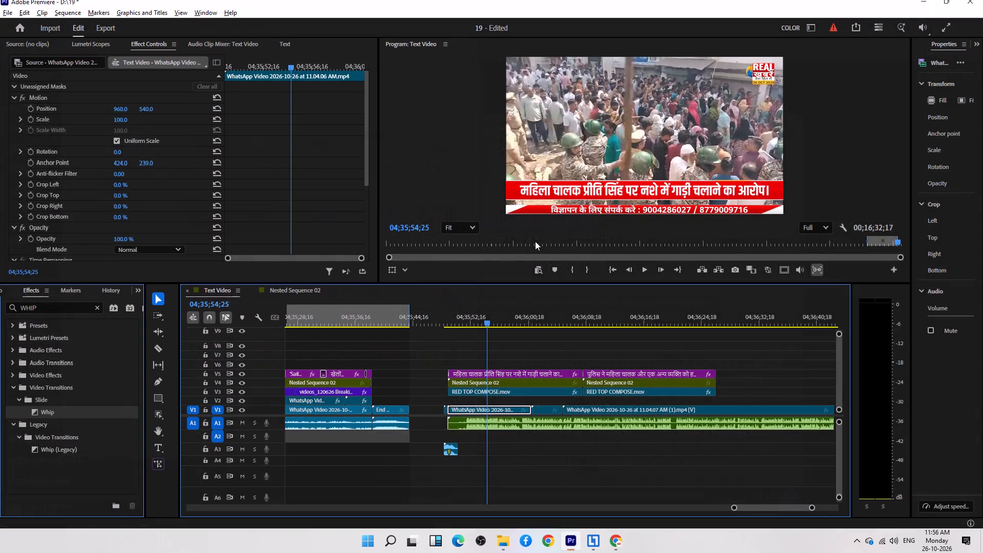